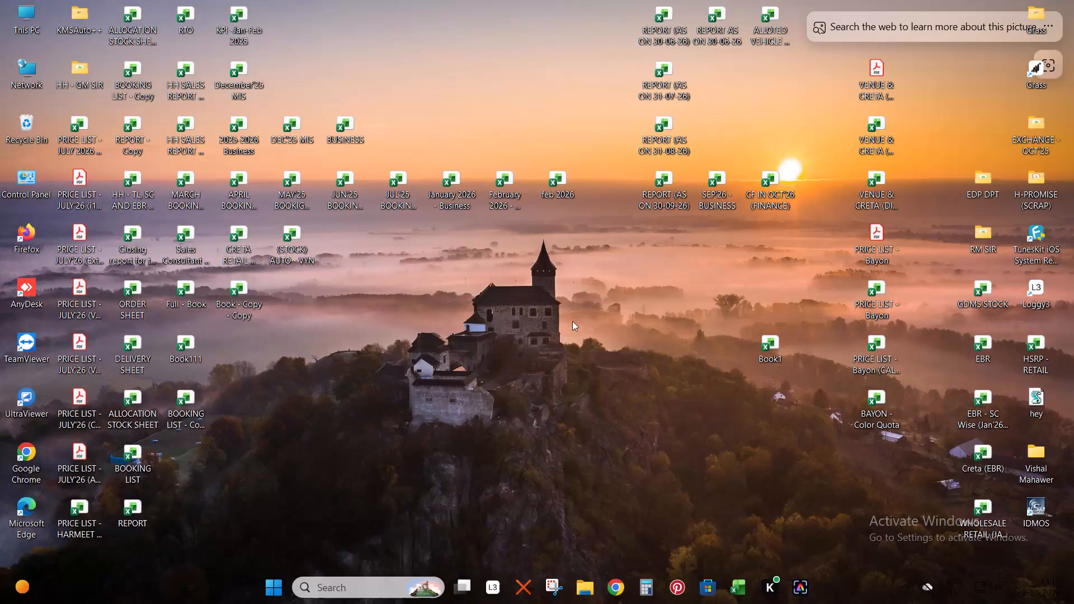
Open the "PRICE LIST - Bayon" PDF file from the desktop.
{"action": "double_click", "coordinate": [878, 242]}
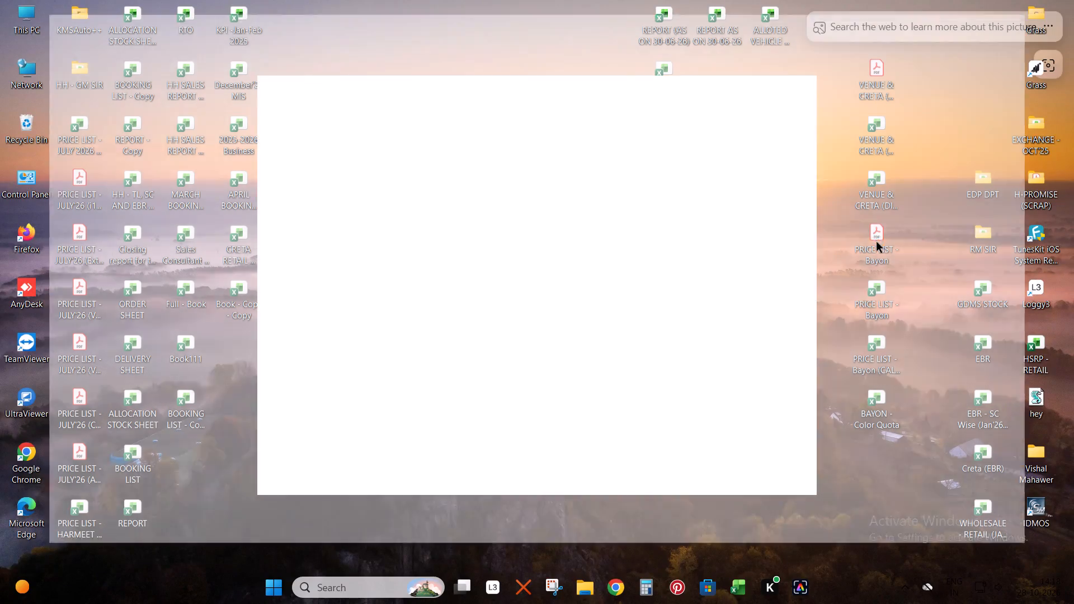
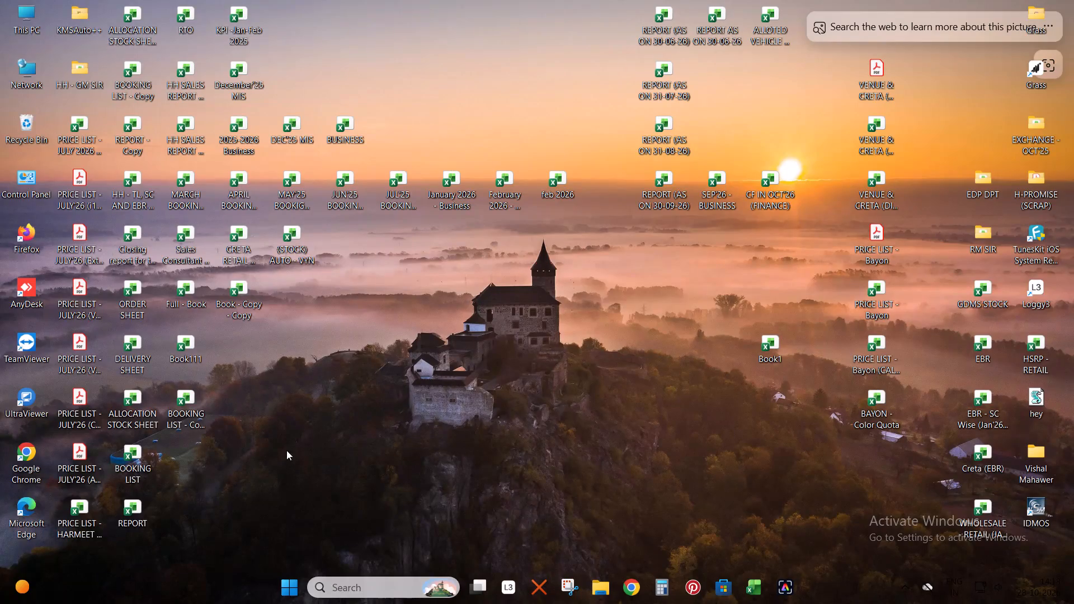
Close the gate pass image open in Adobe Express Photos and refresh the desktop.
{"action": "left_click", "coordinate": [781, 590]}
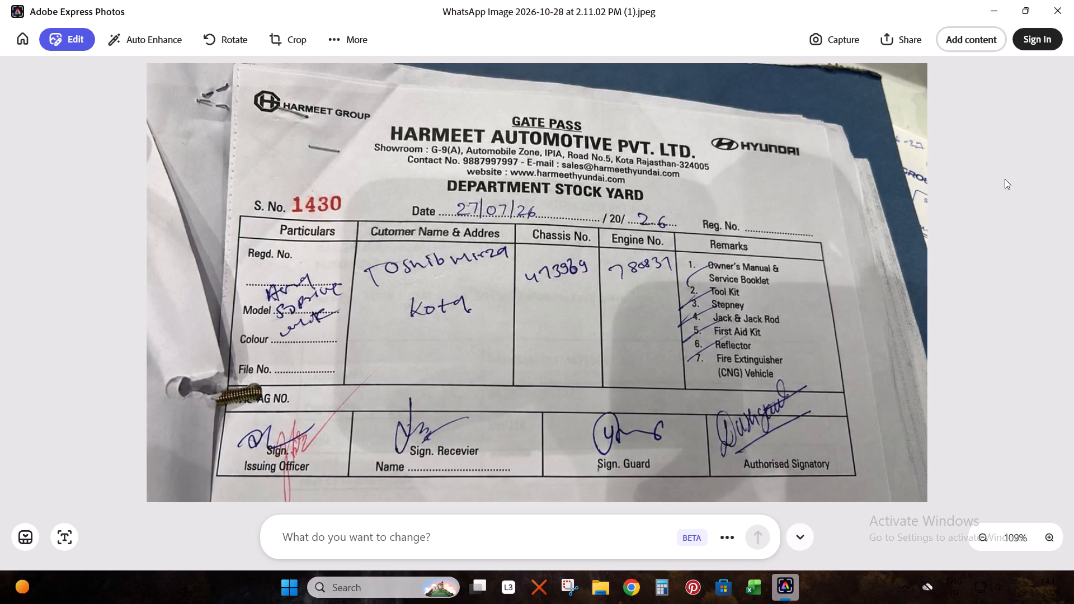
{"action": "left_click", "coordinate": [1073, 0]}
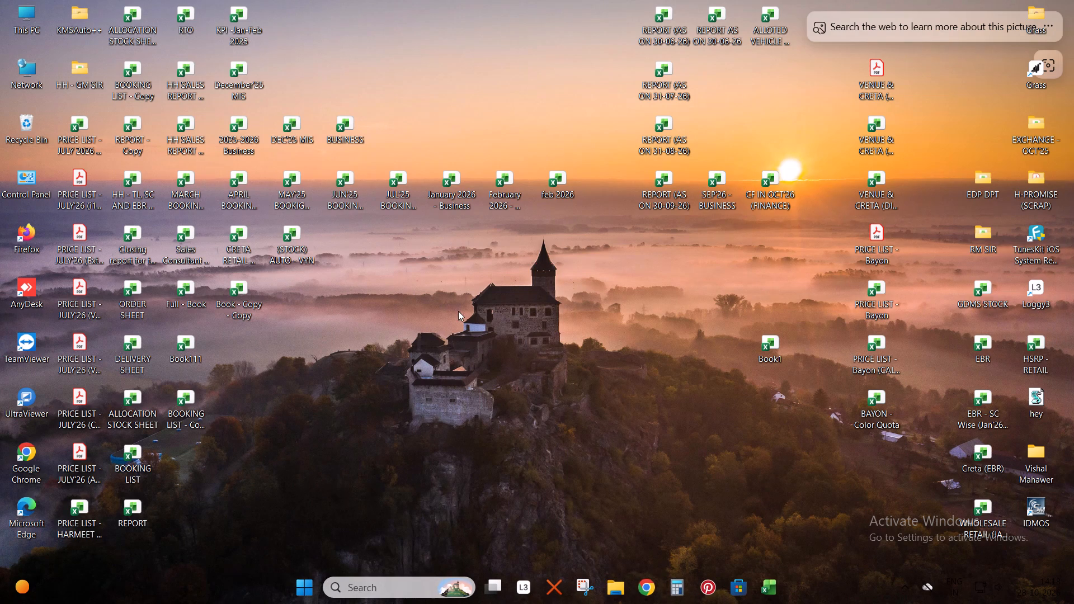
{"action": "right_click", "coordinate": [493, 273]}
{"action": "left_click", "coordinate": [549, 302]}
Switch to the ALLOCATION STOCK SHEET workbook in Excel.
{"action": "left_click", "coordinate": [772, 587]}
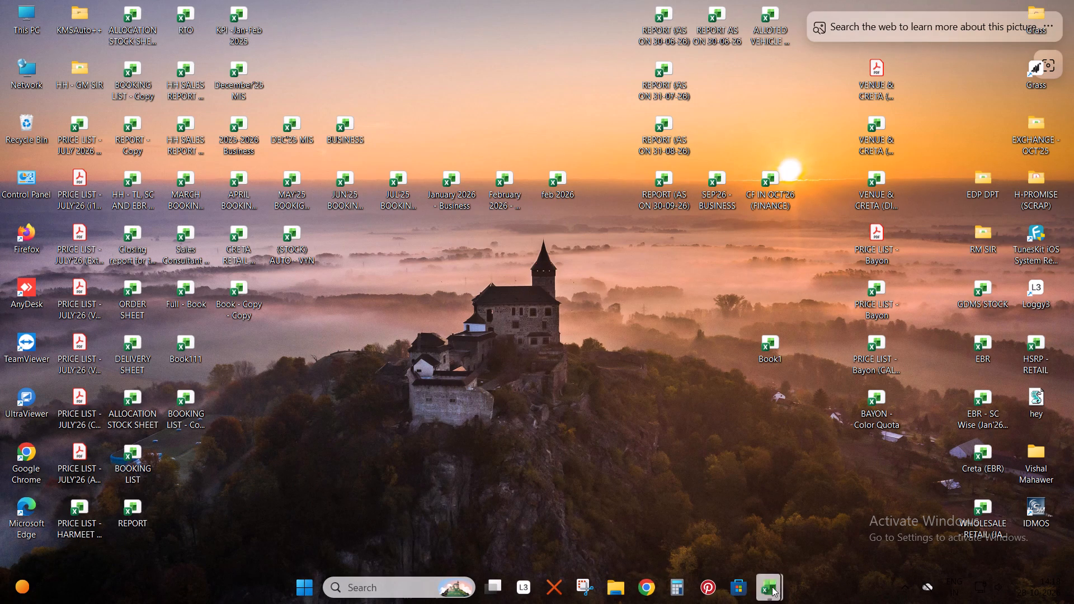
{"action": "left_click", "coordinate": [891, 494]}
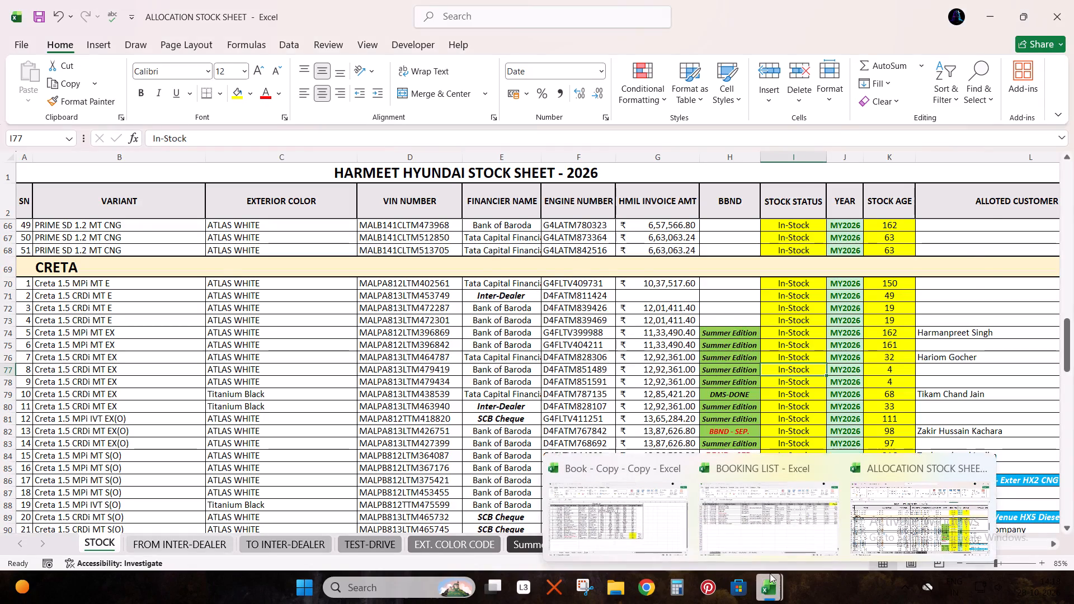
{"action": "left_click", "coordinate": [747, 534]}
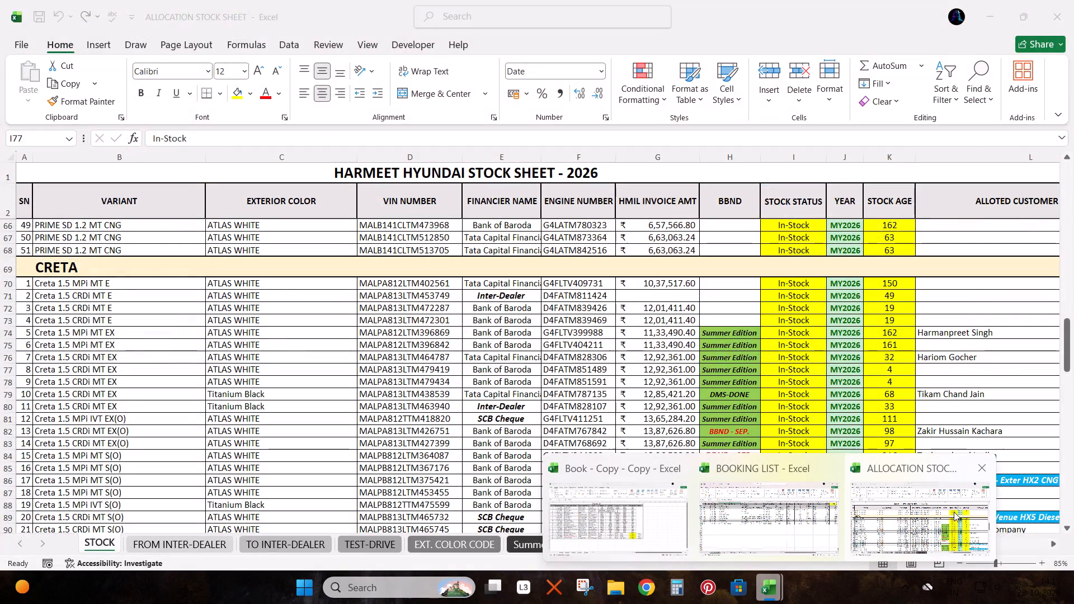
{"action": "left_click", "coordinate": [954, 512]}
Examine the Creta and Venue rows on the STOCK sheet, including their allotment columns, and look over the inter-dealer sheets.
{"action": "scroll", "coordinate": [449, 415], "scroll_direction": "up", "scroll_amount": 3}
{"action": "scroll", "coordinate": [449, 415], "scroll_direction": "down", "scroll_amount": 2}
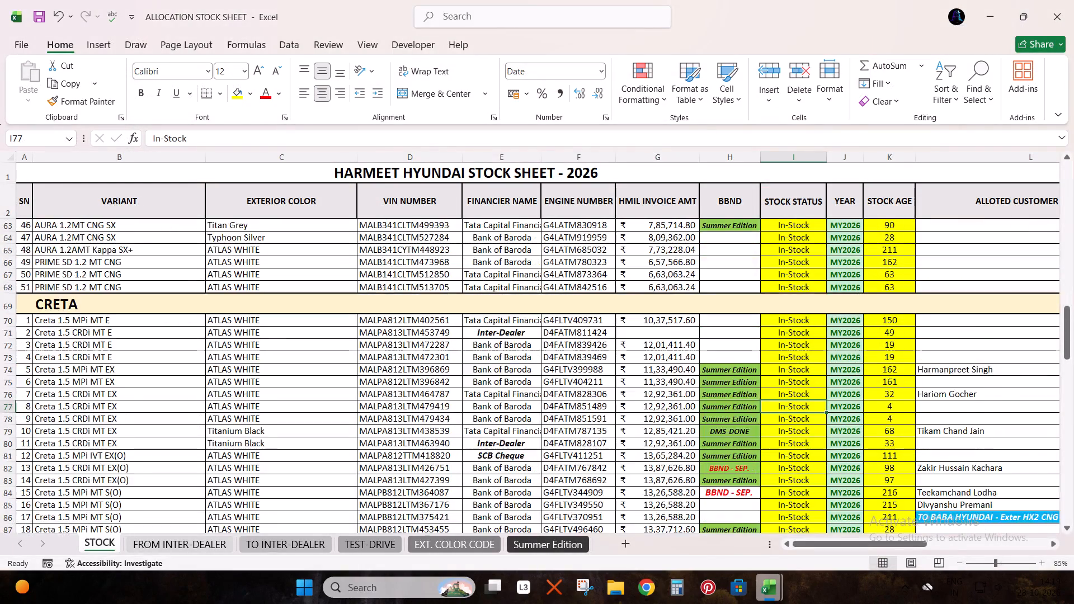
{"action": "scroll", "coordinate": [449, 415], "scroll_direction": "down", "scroll_amount": 13}
{"action": "scroll", "coordinate": [458, 416], "scroll_direction": "up", "scroll_amount": 3}
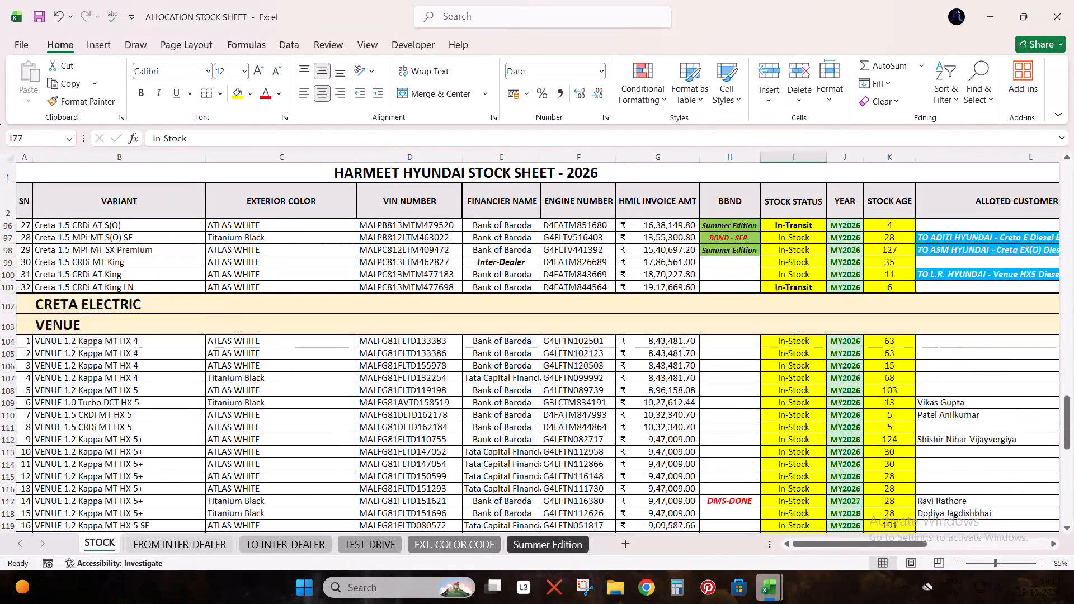
{"action": "left_click", "coordinate": [282, 542]}
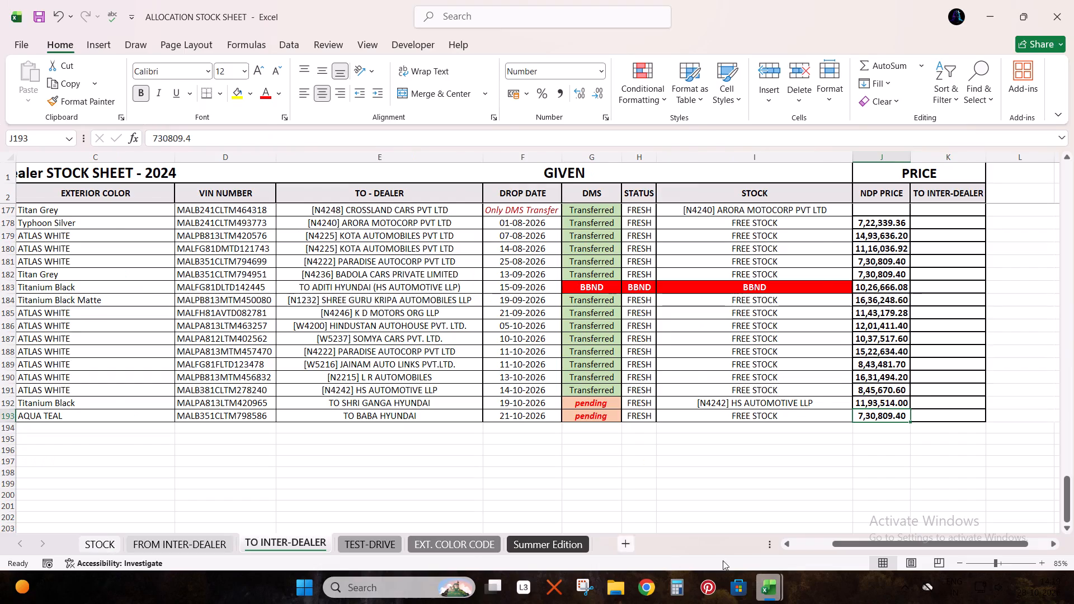
{"action": "left_click", "coordinate": [800, 542]}
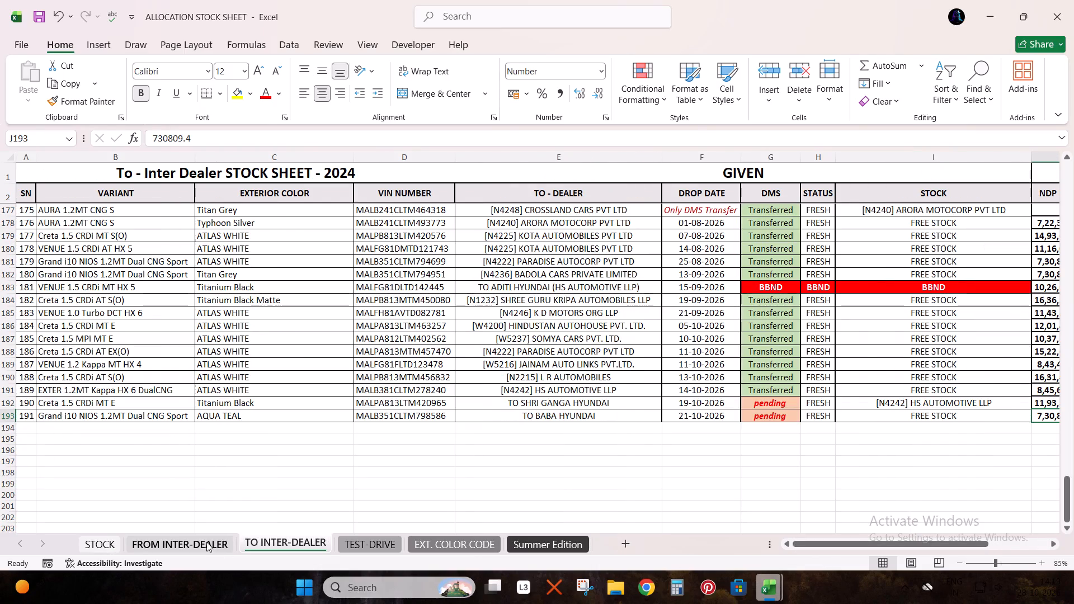
{"action": "left_click", "coordinate": [206, 542]}
{"action": "left_click", "coordinate": [111, 540]}
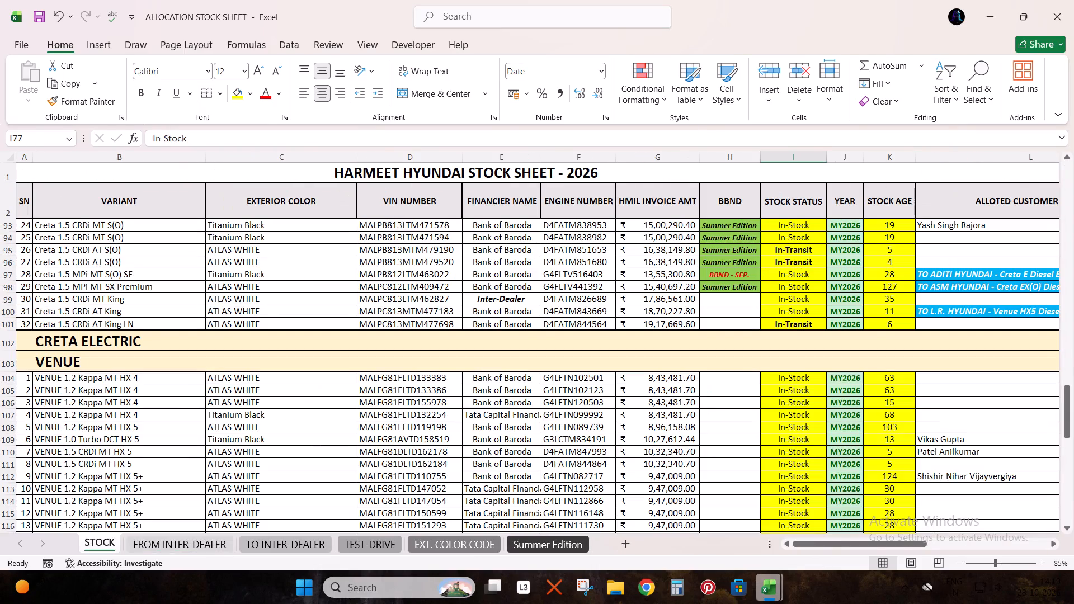
{"action": "left_click_drag", "start_coordinate": [887, 542], "coordinate": [951, 543]}
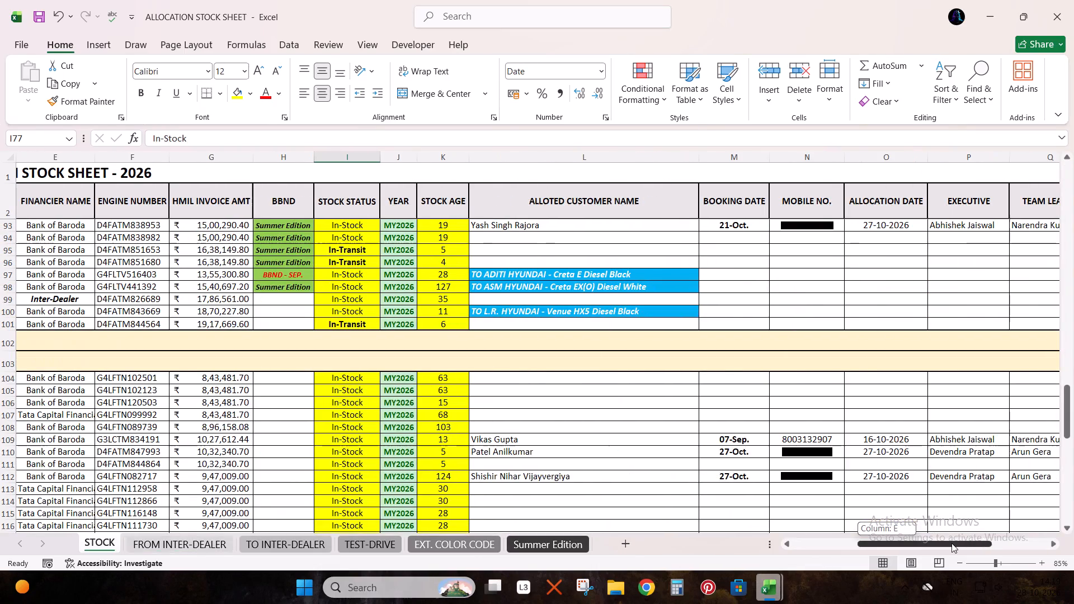
{"action": "left_click_drag", "start_coordinate": [951, 543], "coordinate": [583, 543]}
Copy the VIN of the Creta 1.5 CRDi AT King in row 100 and search for it on the FROM INTER-DEALER sheet.
{"action": "key", "text": "shift+space"}
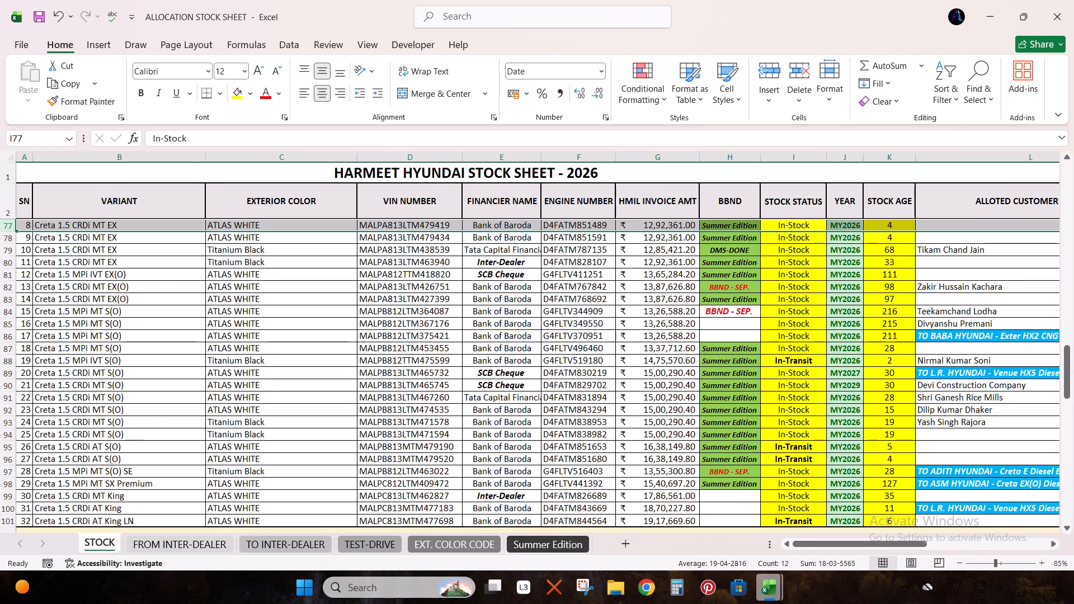
{"action": "scroll", "coordinate": [756, 460], "scroll_direction": "down", "scroll_amount": 3}
{"action": "left_click", "coordinate": [373, 395]}
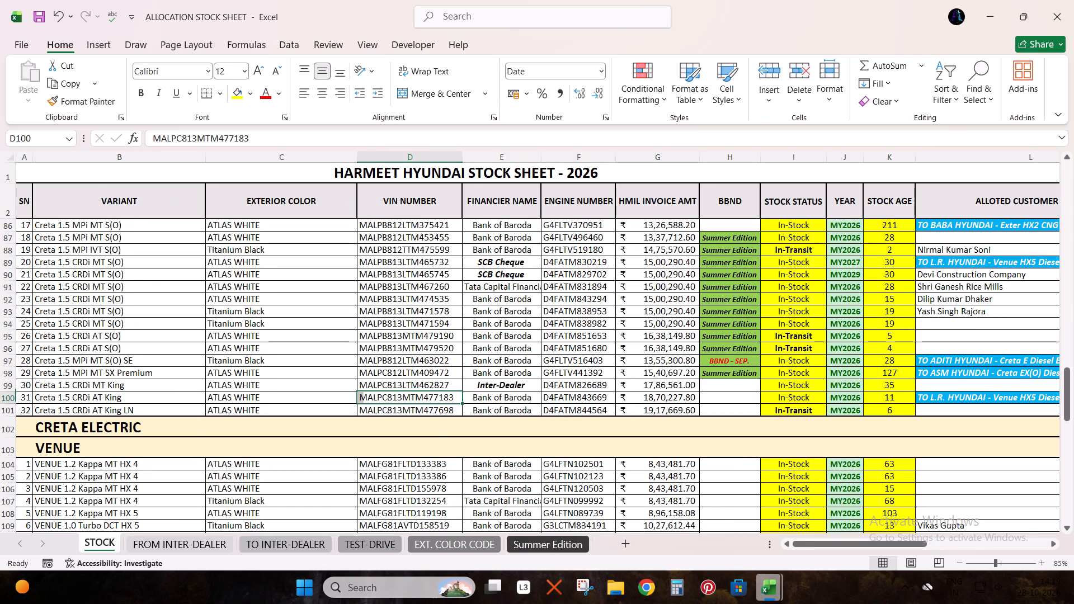
{"action": "key", "text": "ctrl+c"}
{"action": "key", "text": "ctrl+Page_Down"}
{"action": "key", "text": "Right"}
{"action": "key", "text": "ctrl+f"}
{"action": "key", "text": "ctrl+v"}
{"action": "key", "text": "Return"}
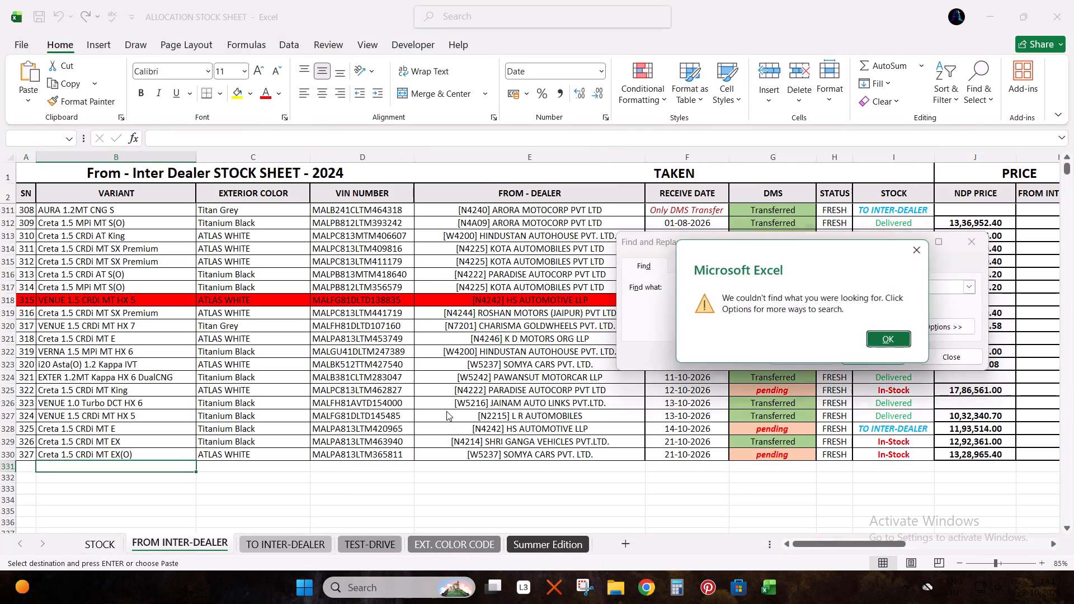
{"action": "key", "text": "Escape"}
{"action": "key", "text": "Escape"}
Search the TO INTER-DEALER sheet for the same copied Creta 1.5 CRDi AT King VIN.
{"action": "key", "text": "ctrl+Page_Down"}
{"action": "key", "text": "Right"}
{"action": "key", "text": "ctrl+f"}
{"action": "key", "text": "ctrl+v"}
{"action": "key", "text": "Return"}
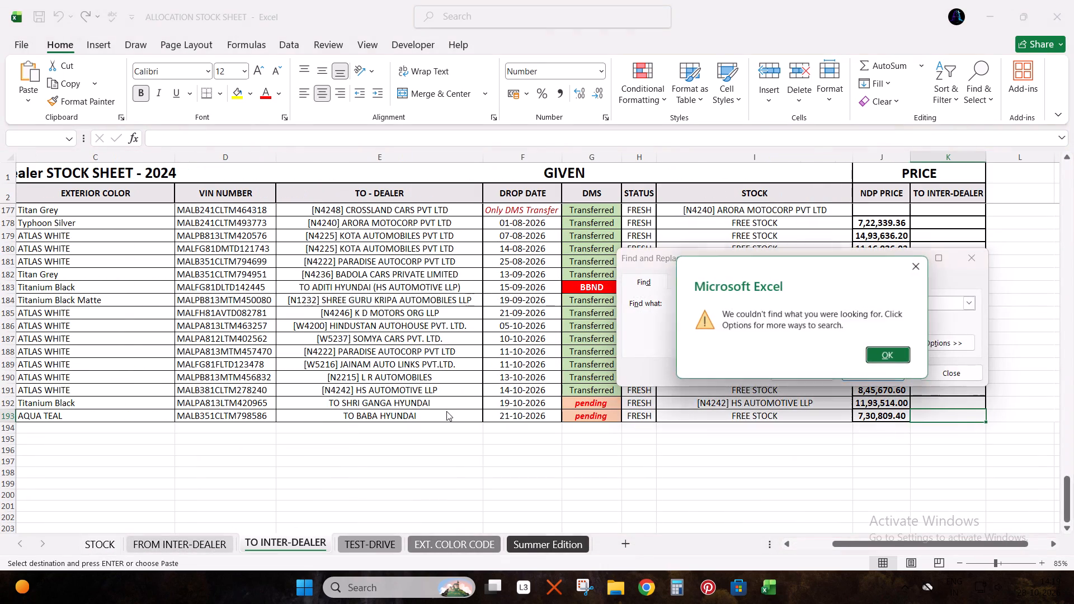
{"action": "key", "text": "Return"}
{"action": "key", "text": "Escape"}
{"action": "key", "text": "Escape"}
Compare the L R AUTOMOBILES Venue HX 5 row on FROM INTER-DEALER with the allotment note in row 100 of STOCK.
{"action": "key", "text": "ctrl+Page_Up"}
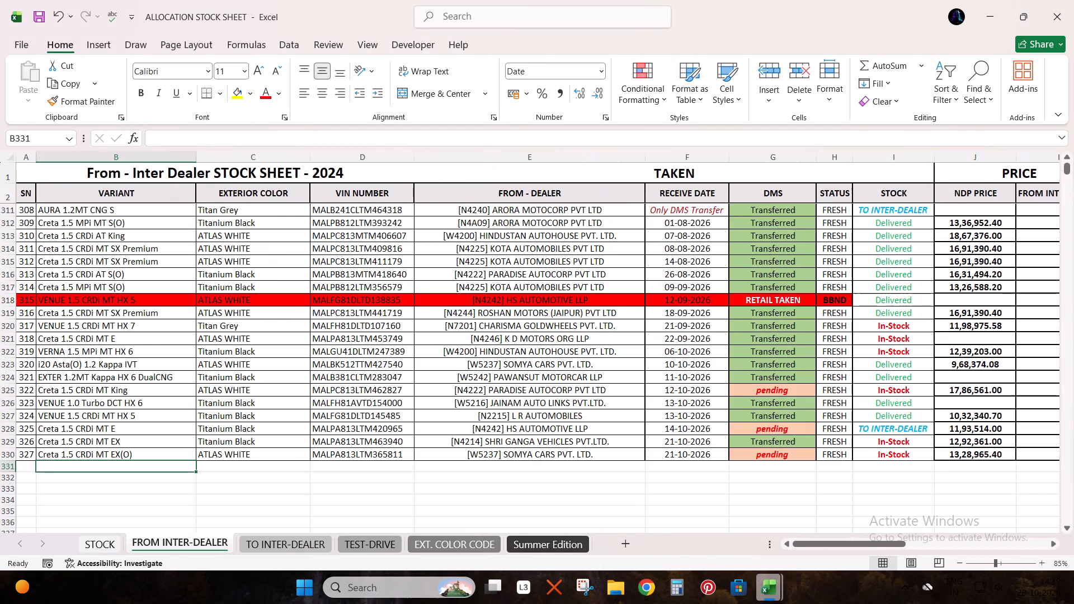
{"action": "left_click", "coordinate": [133, 418]}
{"action": "key", "text": "shift+space"}
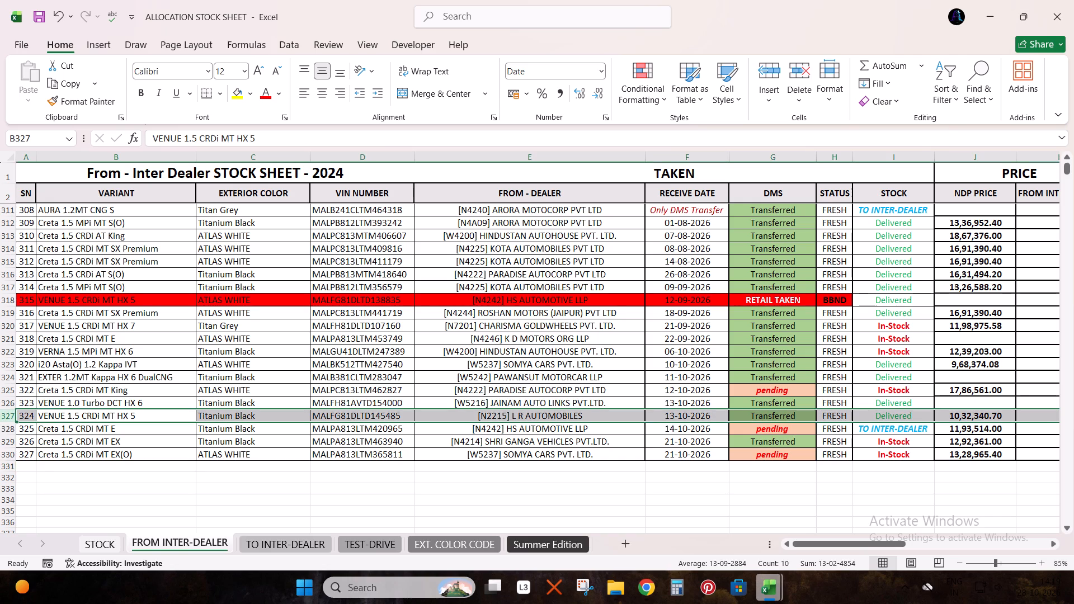
{"action": "key", "text": "ctrl+Page_Up"}
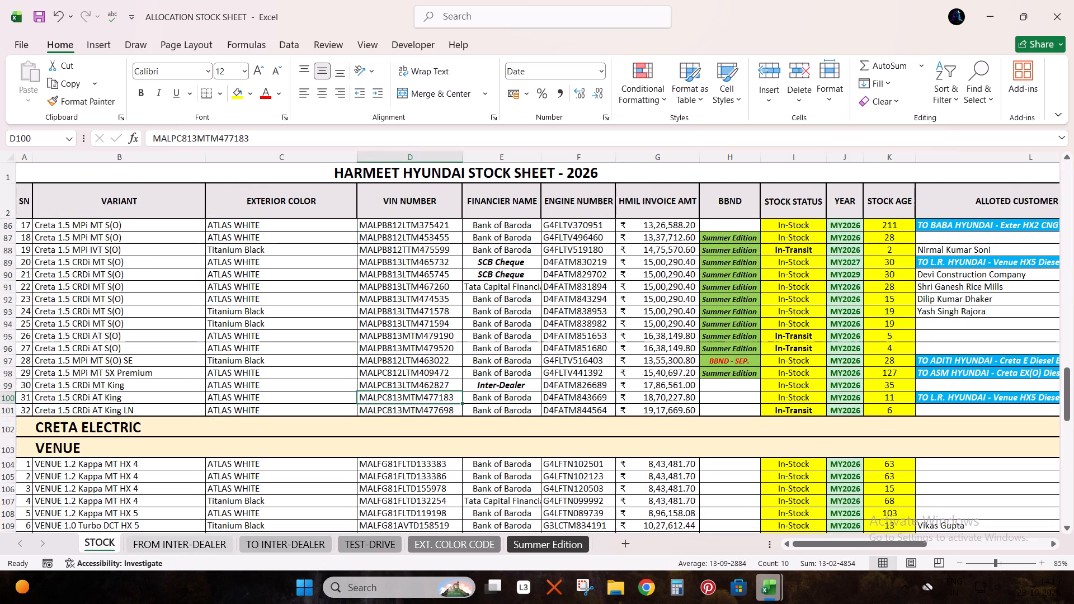
{"action": "left_click", "coordinate": [969, 399]}
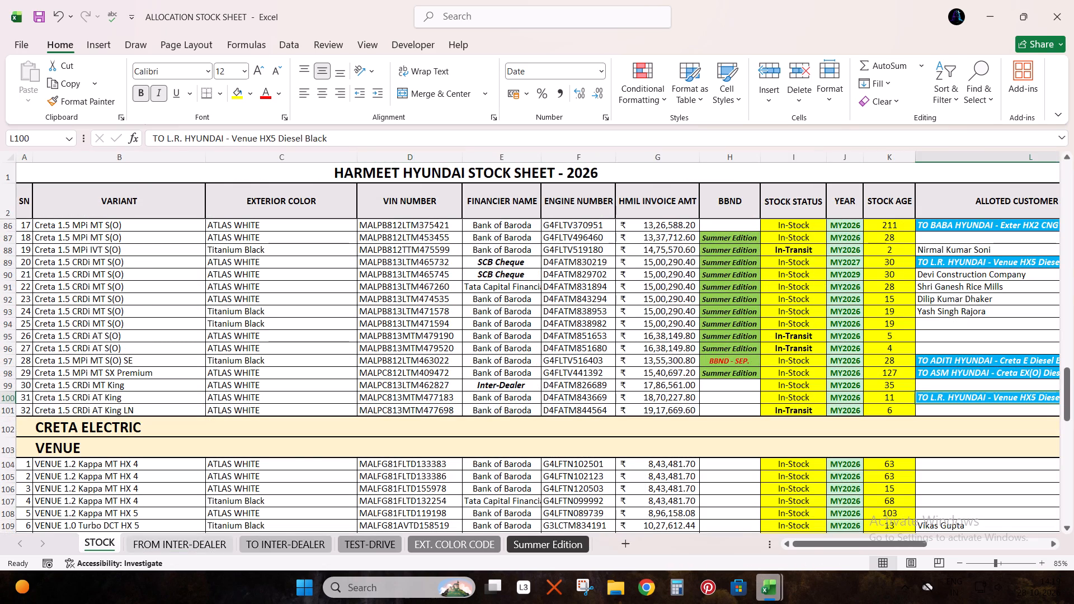
{"action": "key", "text": "Right"}
{"action": "key", "text": "Left"}
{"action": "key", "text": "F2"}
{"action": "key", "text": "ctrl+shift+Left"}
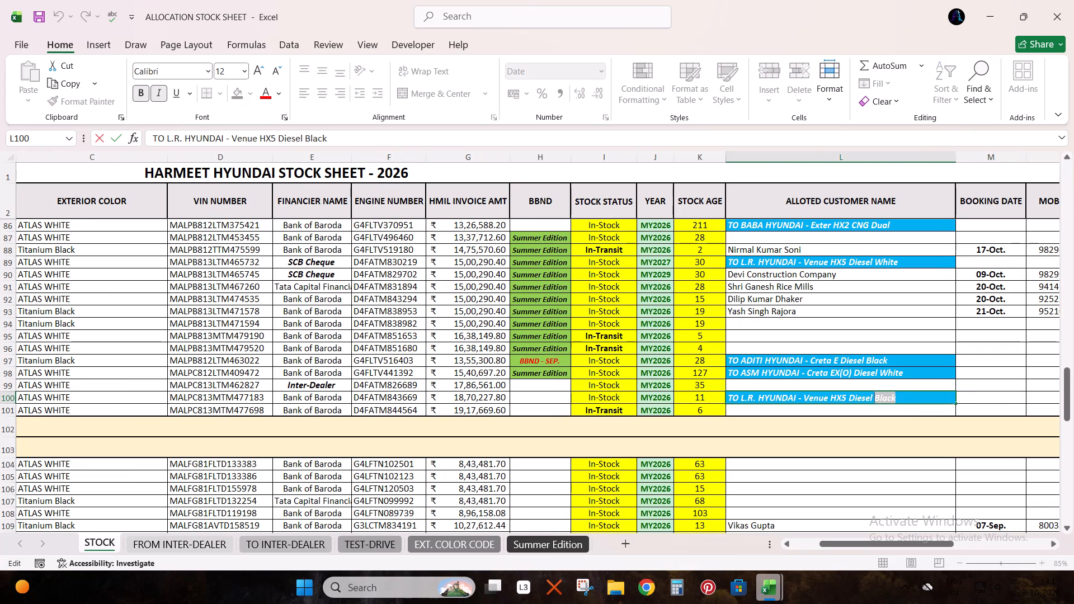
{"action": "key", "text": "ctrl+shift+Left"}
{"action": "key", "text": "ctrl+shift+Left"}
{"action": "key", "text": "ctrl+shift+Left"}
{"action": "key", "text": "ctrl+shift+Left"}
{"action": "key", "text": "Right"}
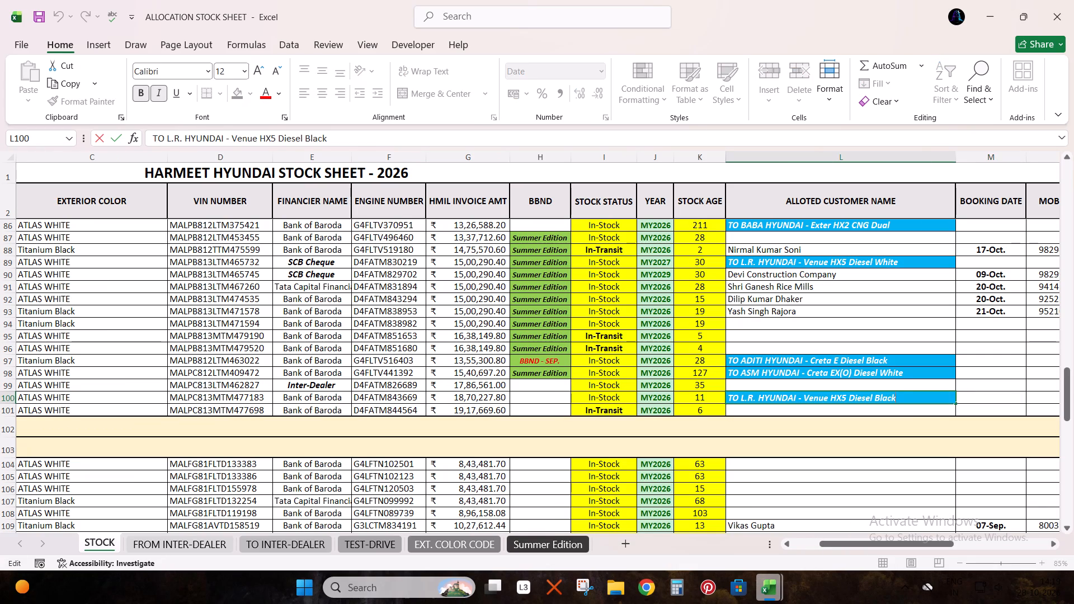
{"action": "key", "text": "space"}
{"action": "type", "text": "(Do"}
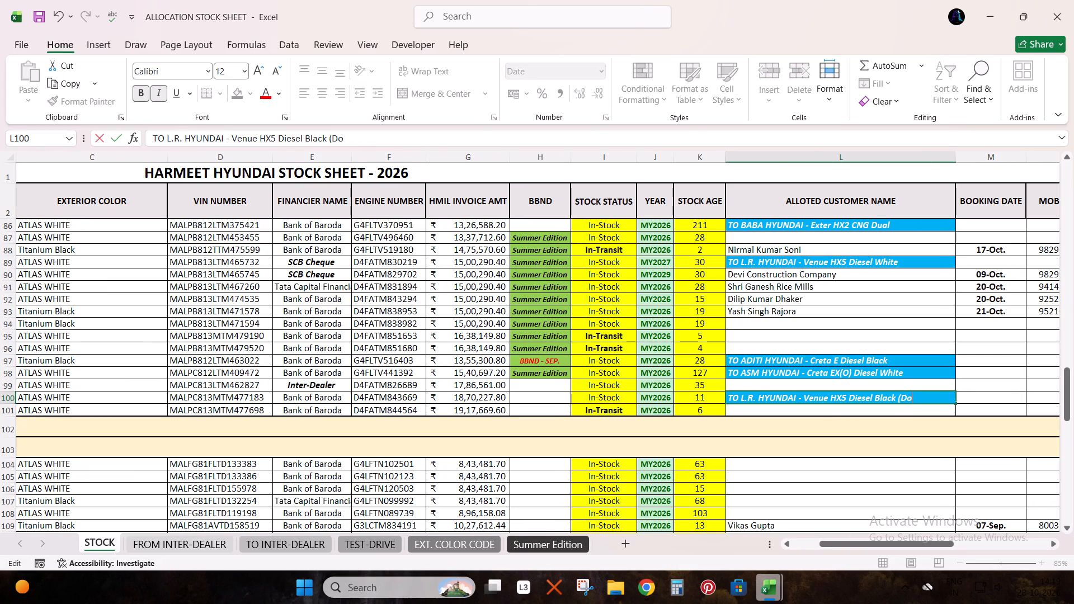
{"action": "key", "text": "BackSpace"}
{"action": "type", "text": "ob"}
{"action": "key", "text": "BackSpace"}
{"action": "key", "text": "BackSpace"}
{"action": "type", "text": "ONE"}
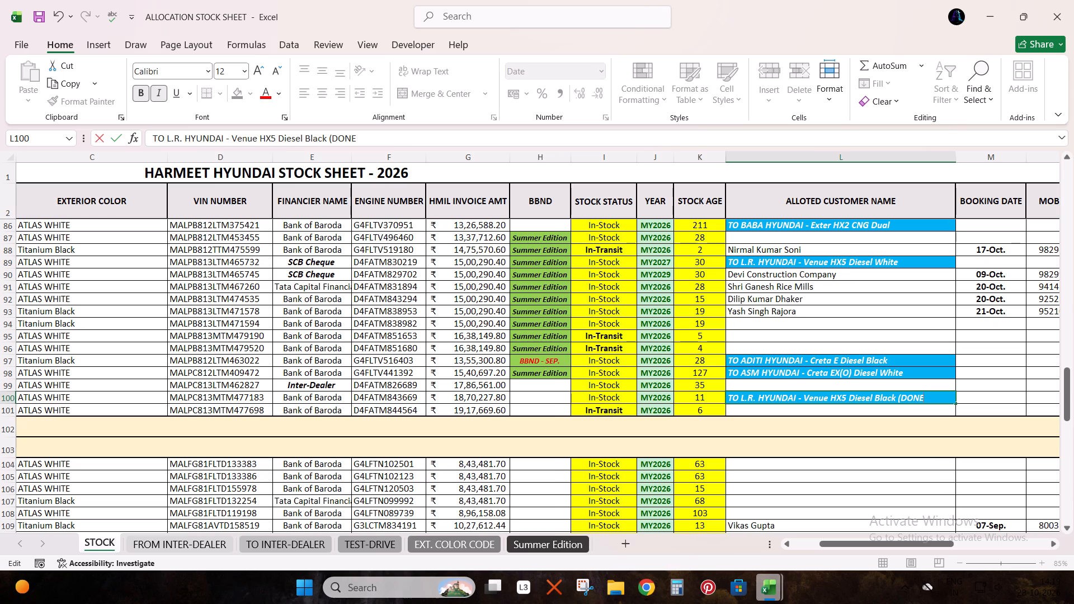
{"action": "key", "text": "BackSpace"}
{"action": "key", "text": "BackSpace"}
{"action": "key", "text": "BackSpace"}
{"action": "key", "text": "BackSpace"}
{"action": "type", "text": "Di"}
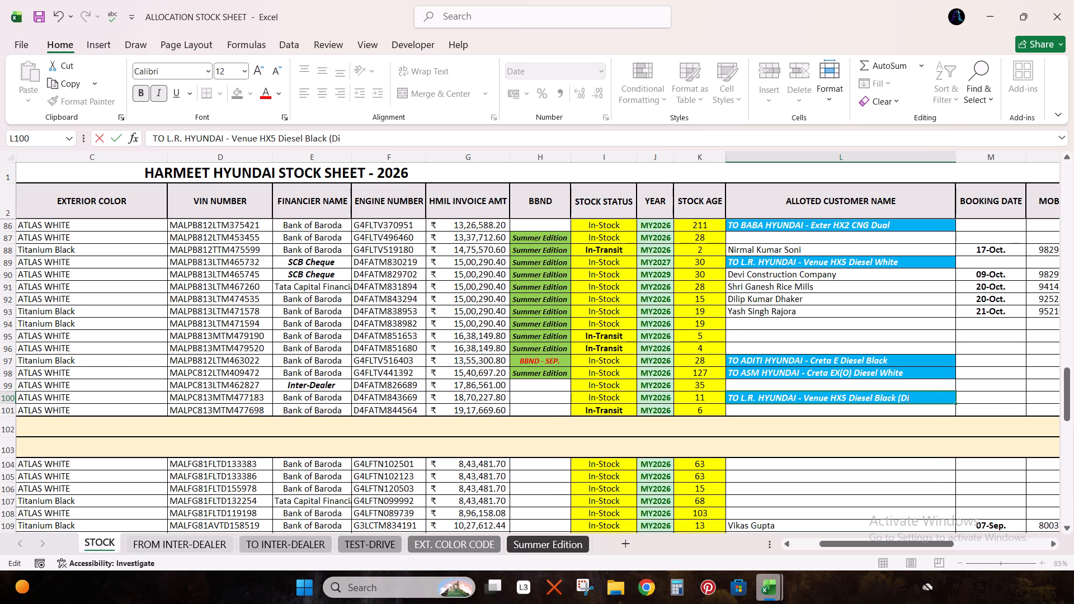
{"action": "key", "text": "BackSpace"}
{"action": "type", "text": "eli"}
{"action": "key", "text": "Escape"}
On the FROM INTER-DEALER sheet, copy the stock status text "Delivered" from the L R AUTOMOBILES Venue HX 5 row.
{"action": "key", "text": "ctrl+Page_Down"}
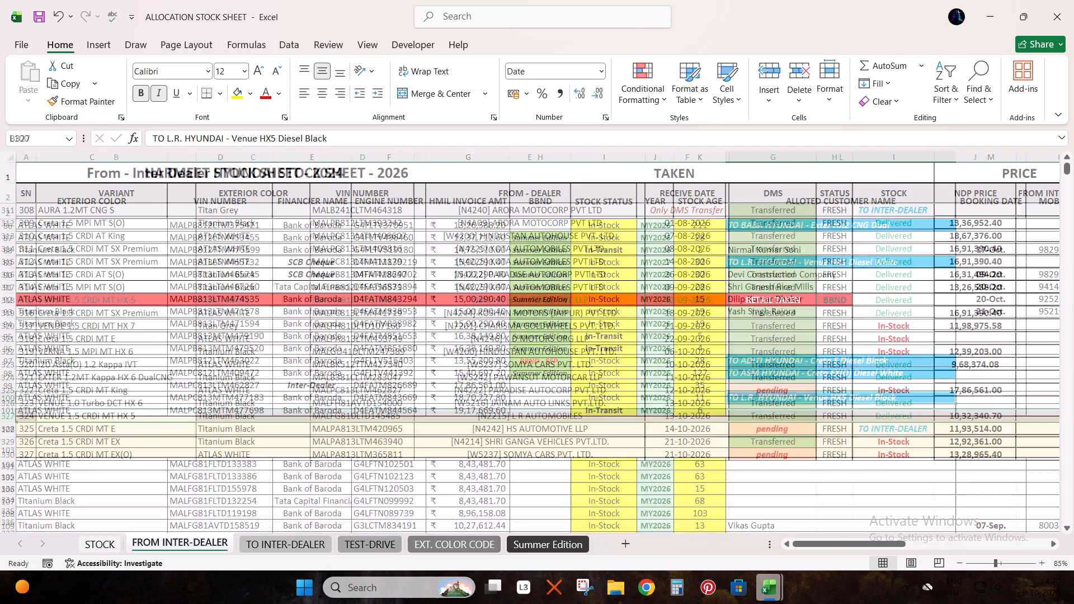
{"action": "key", "text": "Right"}
{"action": "key", "text": "Right"}
{"action": "key", "text": "ctrl+Right"}
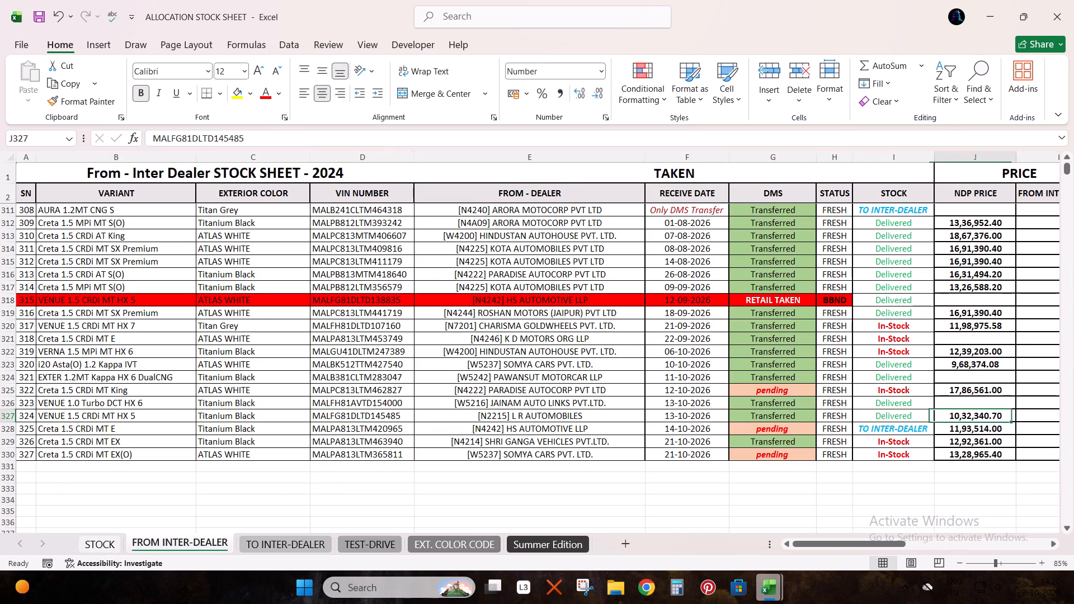
{"action": "key", "text": "Left"}
{"action": "key", "text": "F2"}
{"action": "key", "text": "ctrl+shift+Up"}
{"action": "key", "text": "ctrl+c"}
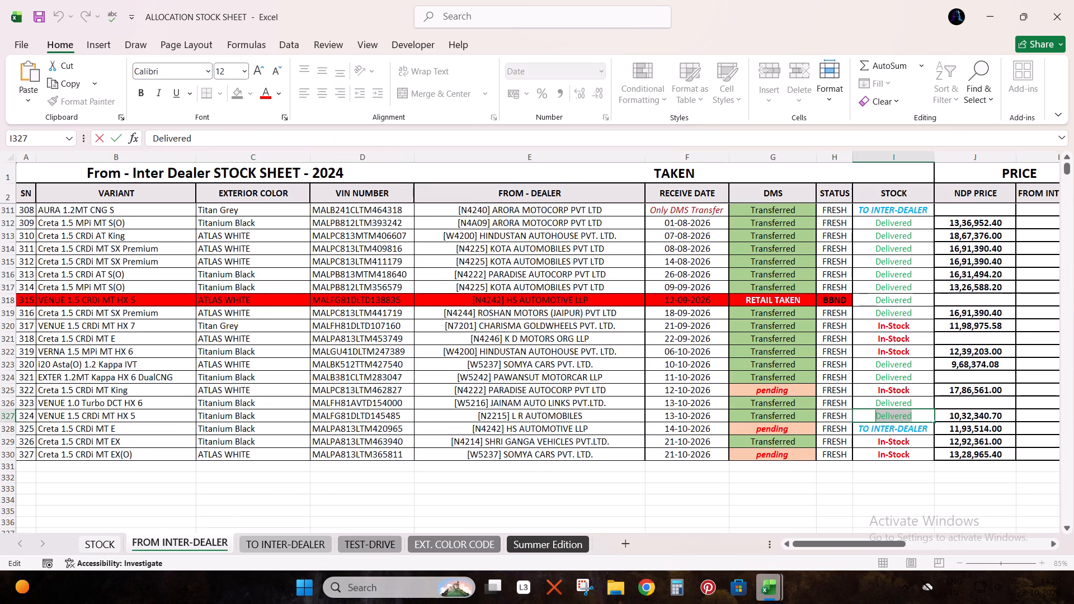
On the STOCK sheet, append the copied status in brackets, "(Delivered)", to the L.R. HYUNDAI Venue HX5 Diesel Black allotment note in row 100.
{"action": "key", "text": "ctrl+Page_Up"}
{"action": "key", "text": "F2"}
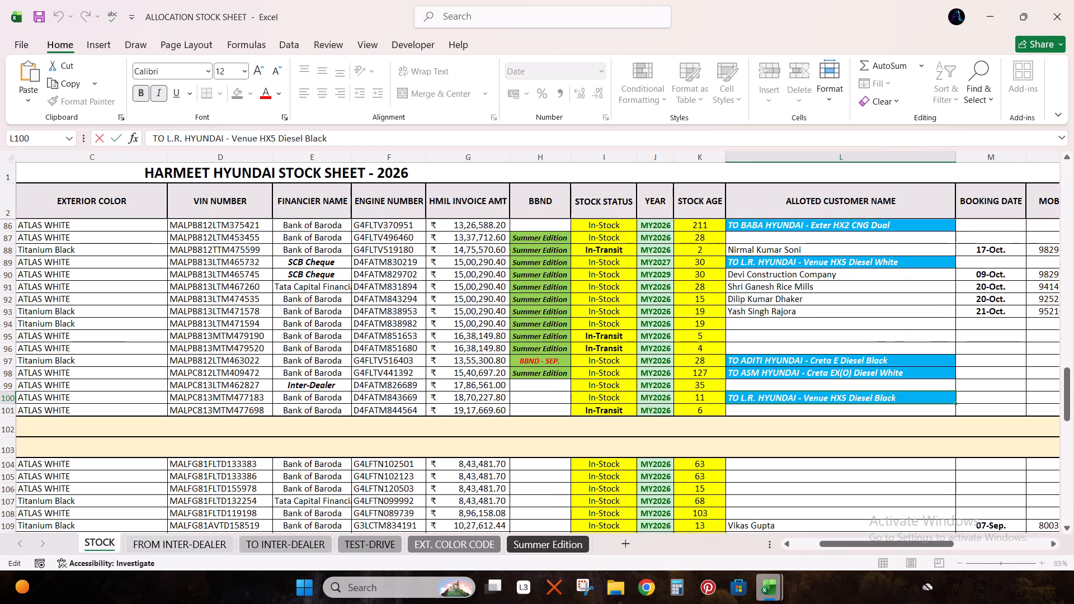
{"action": "key", "text": "space"}
{"action": "key", "text": "ctrl+v"}
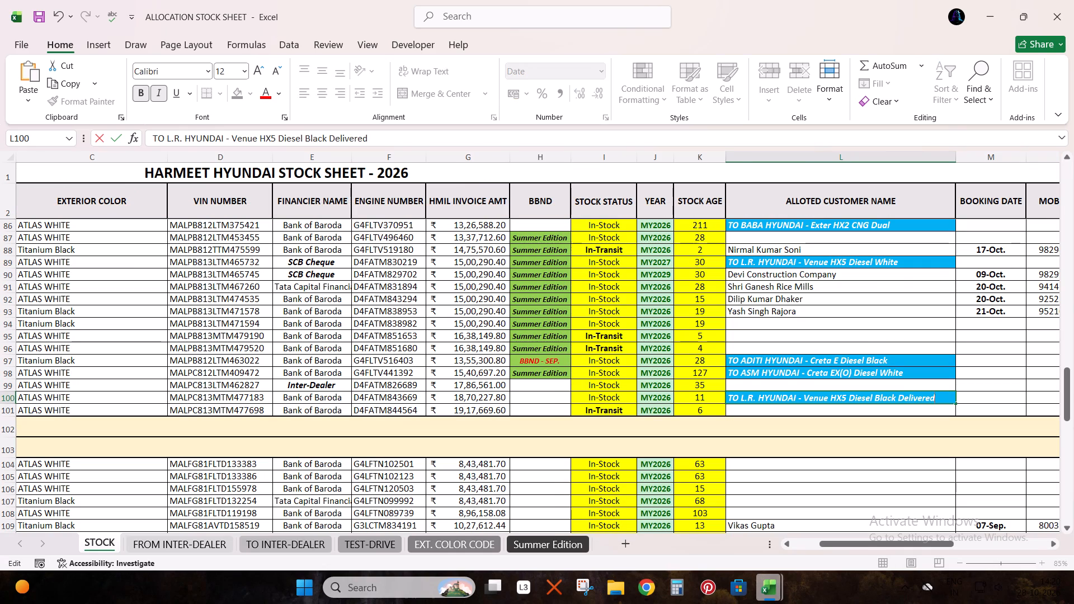
{"action": "key", "text": "shift+parenright"}
{"action": "key", "text": "ctrl+Left"}
{"action": "key", "text": "ctrl+Left"}
{"action": "key", "text": "shift+parenleft"}
Colour only the word "Delivered" red within the row 100 allotment note and save the workbook.
{"action": "key", "text": "Left"}
{"action": "key", "text": "ctrl+shift+Right"}
{"action": "key", "text": "ctrl+shift+Right"}
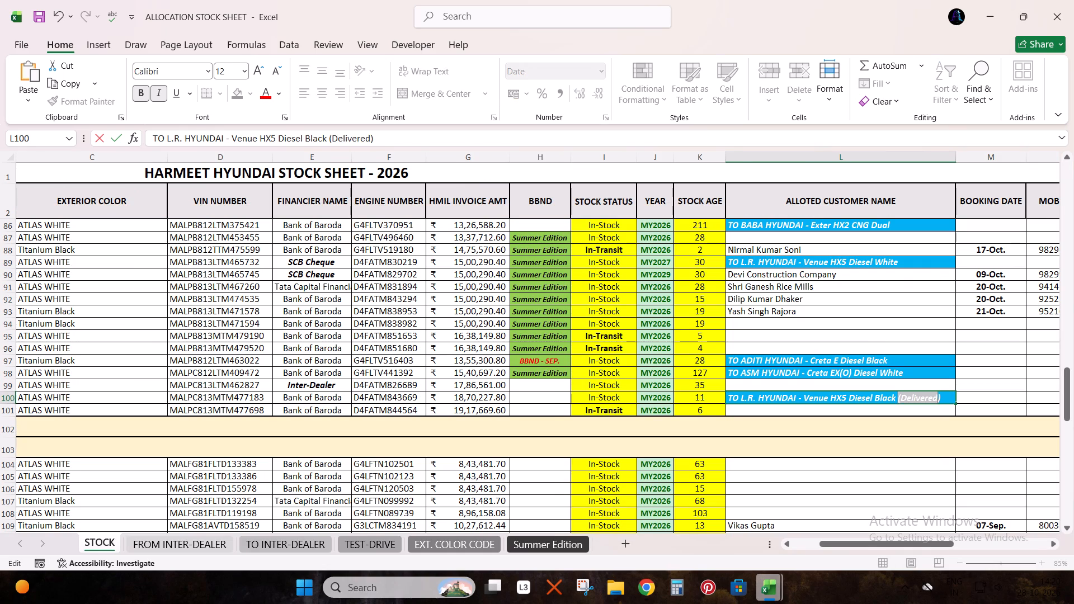
{"action": "key", "text": "ctrl+shift+Right"}
{"action": "key", "text": "Right"}
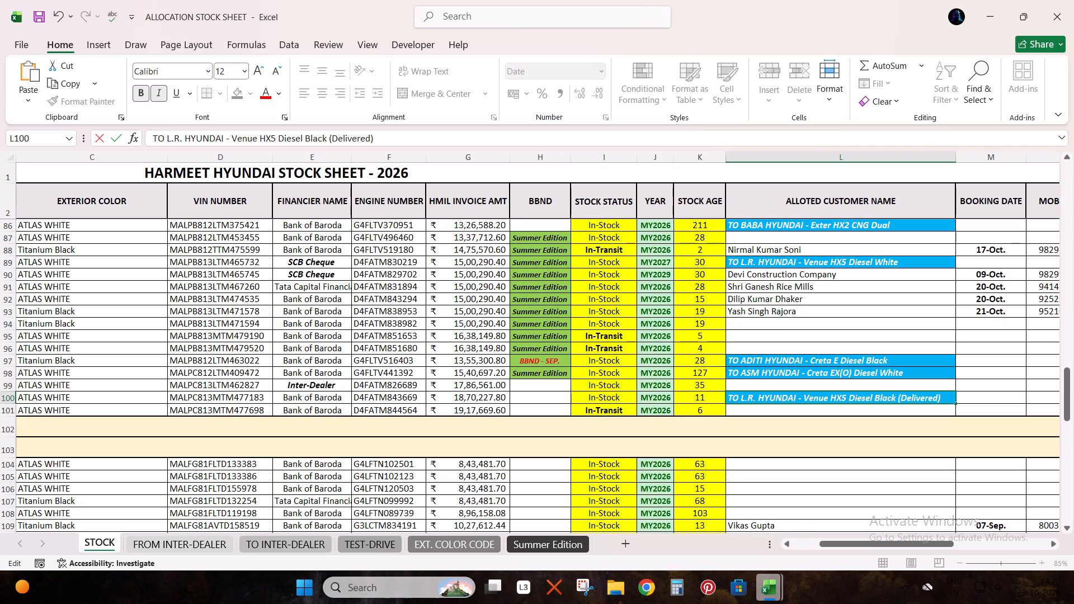
{"action": "key", "text": "ctrl+shift+Left"}
{"action": "key", "text": "Left"}
{"action": "key", "text": "ctrl+shift+Left"}
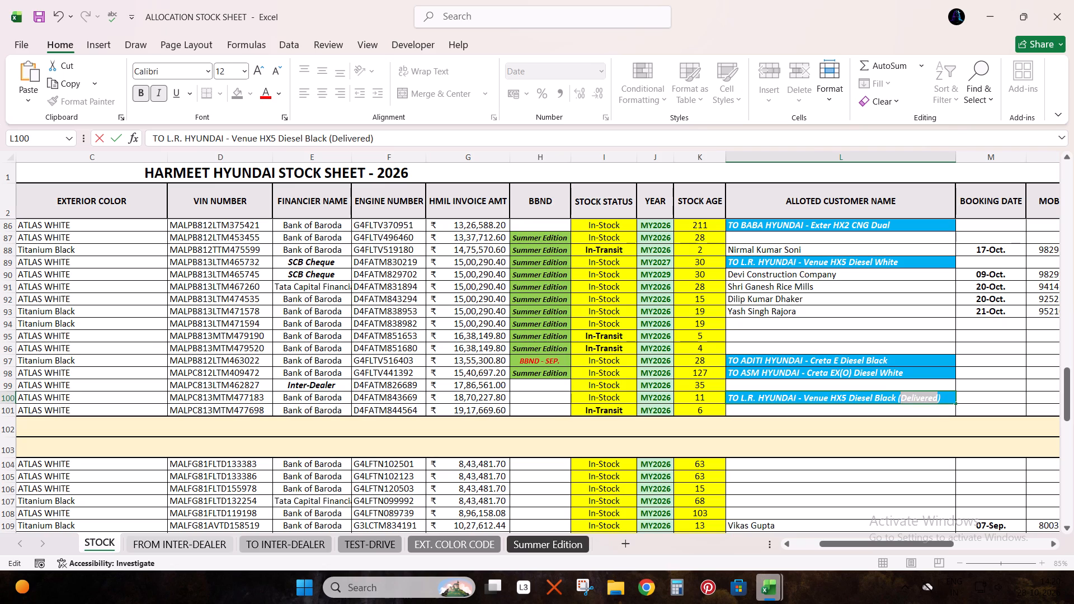
{"action": "left_click", "coordinate": [258, 92]}
{"action": "left_click", "coordinate": [703, 408]}
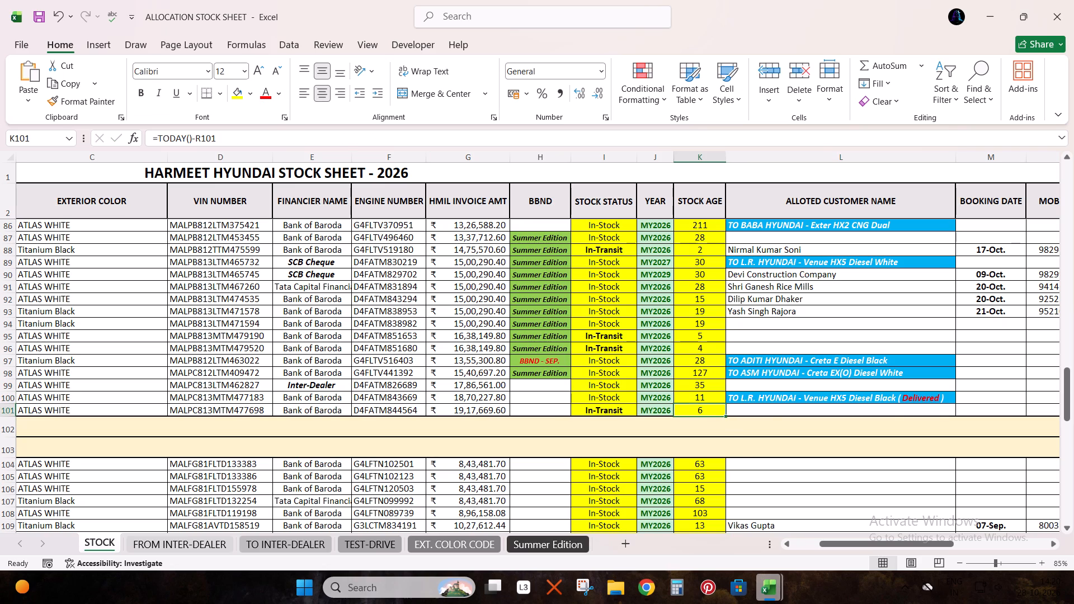
{"action": "key", "text": "ctrl+s"}
Extend the red font colour to the whole "(Delivered)" text, brackets included, in the row 100 allotment note.
{"action": "double_click", "coordinate": [950, 397]}
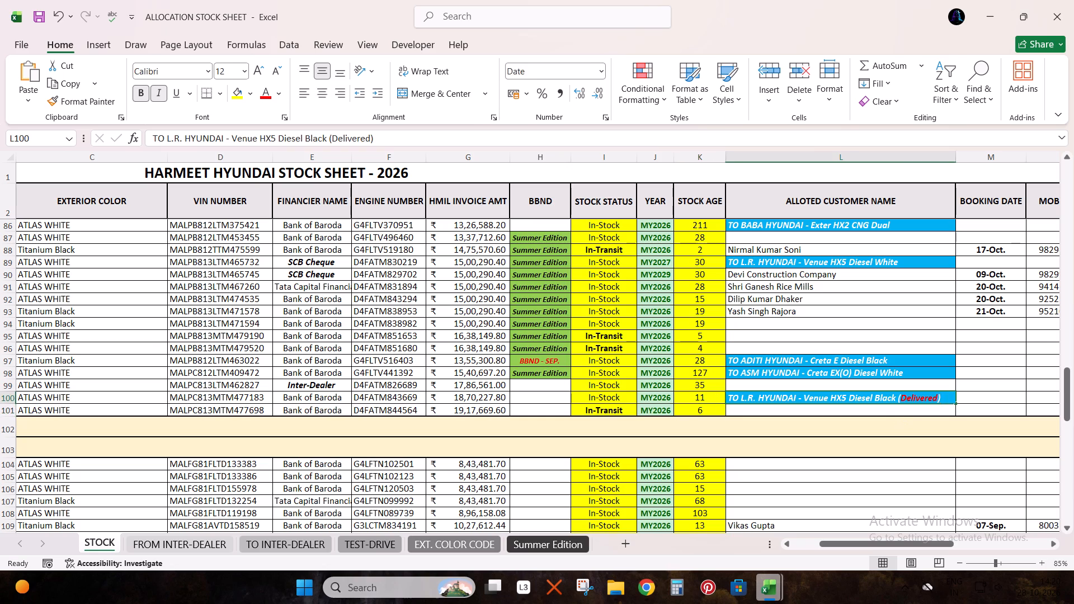
{"action": "key", "text": "ctrl+shift+Left"}
{"action": "key", "text": "ctrl+shift+Left"}
{"action": "key", "text": "ctrl+shift+Left"}
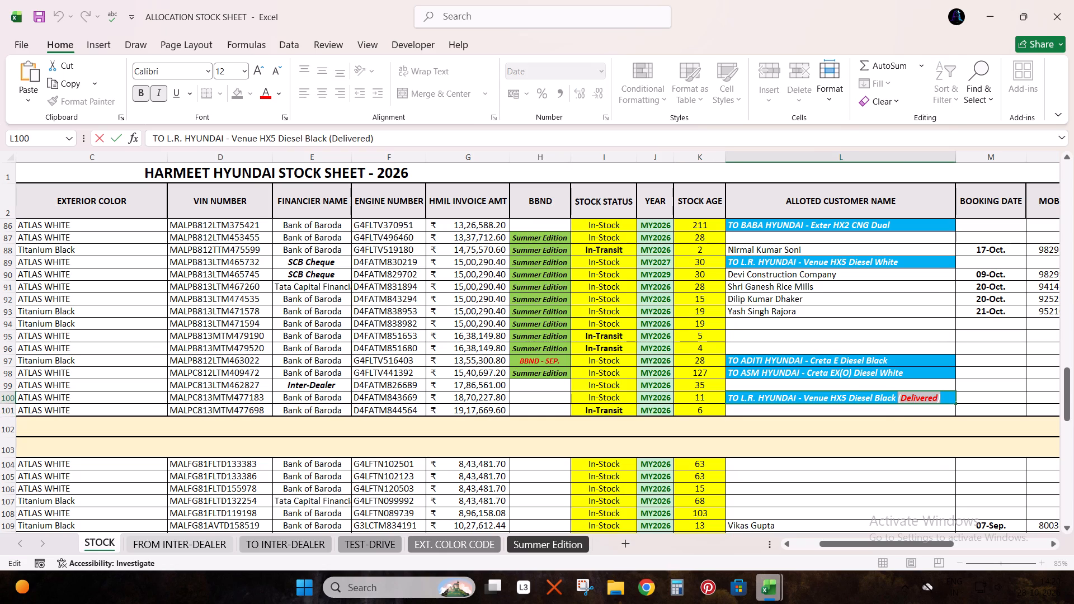
{"action": "left_click", "coordinate": [265, 91]}
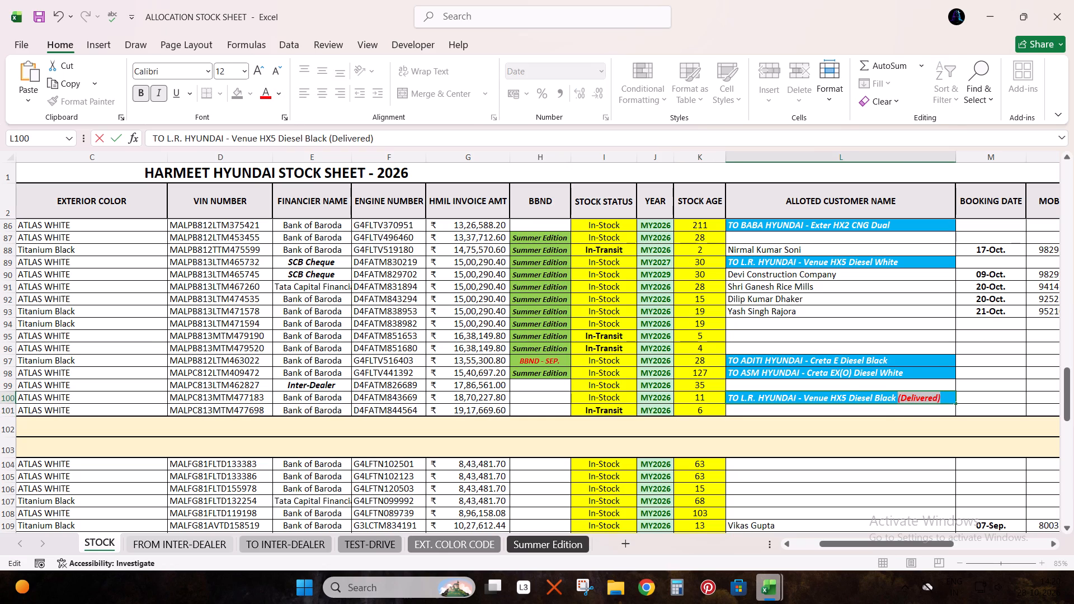
{"action": "left_click", "coordinate": [661, 407]}
{"action": "left_click", "coordinate": [815, 422]}
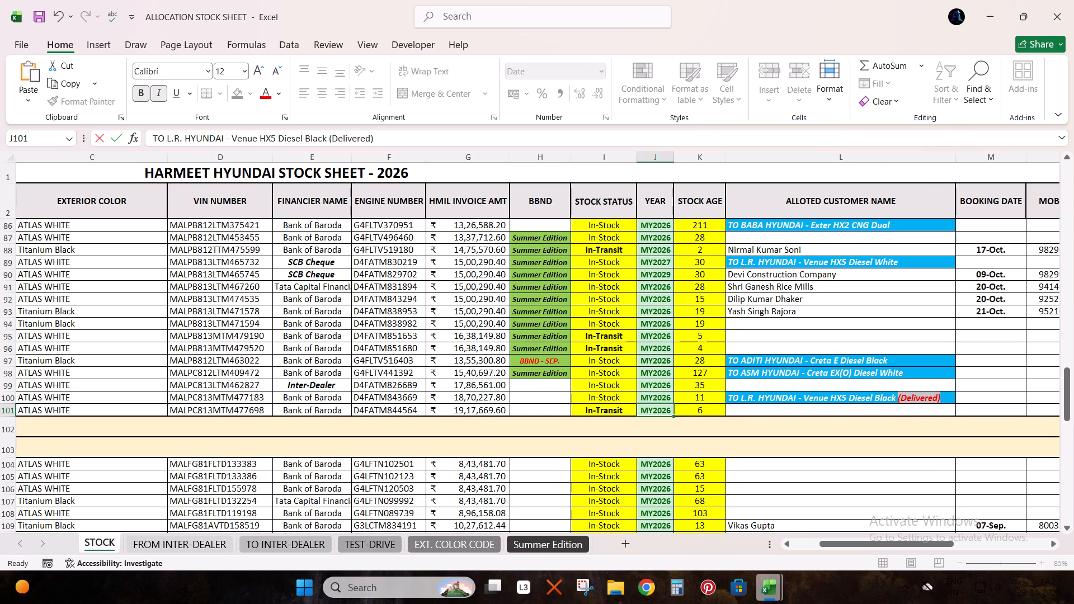
{"action": "key", "text": "Escape"}
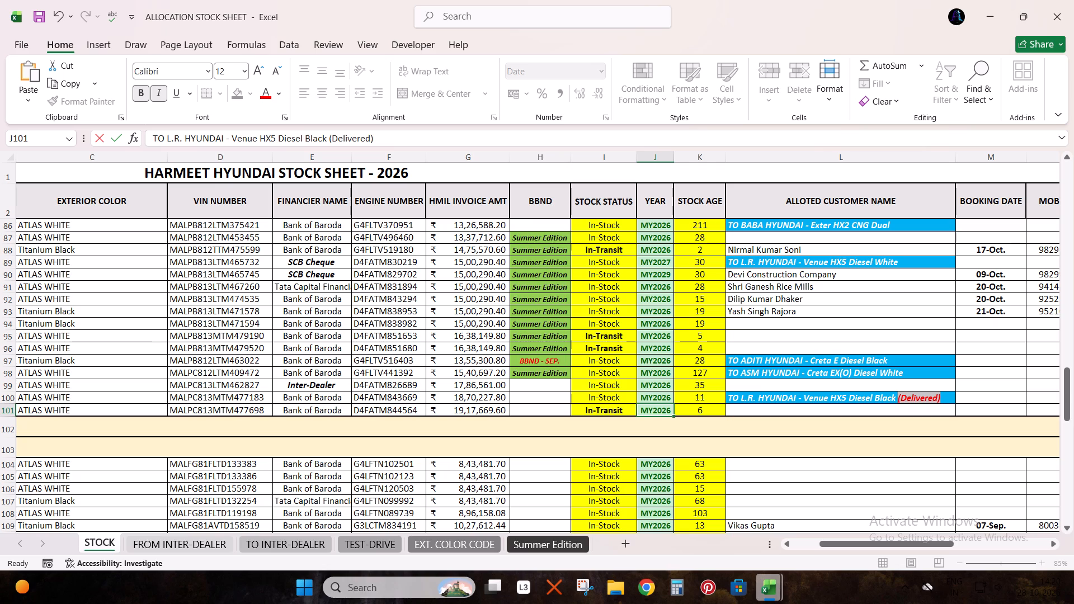
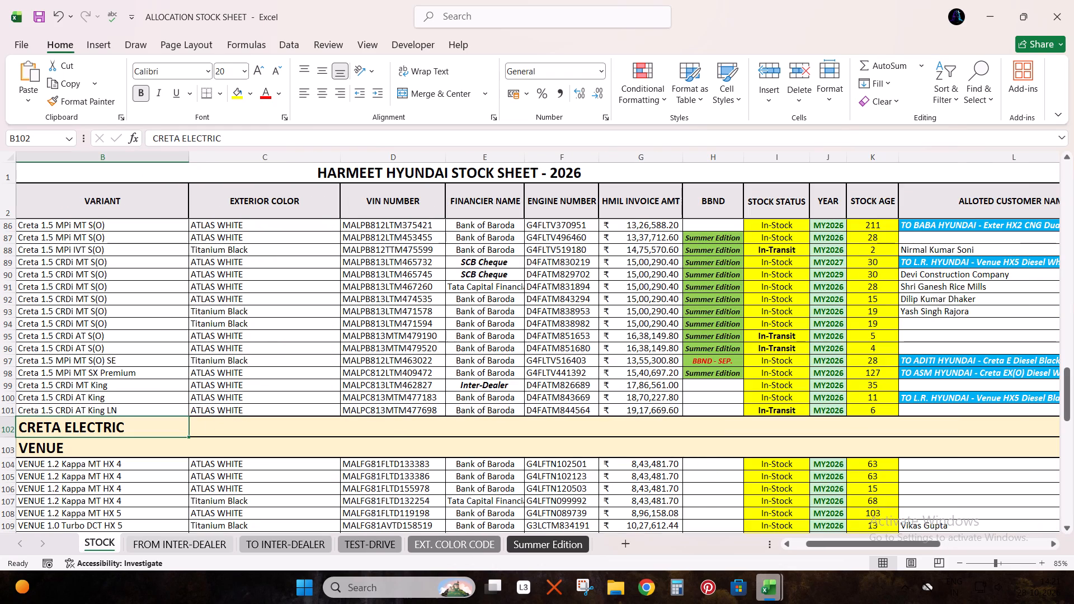
Return to the SN header cell at the start of the STOCK sheet and save the workbook.
{"action": "key", "text": "ctrl+Left"}
{"action": "key", "text": "ctrl+Left"}
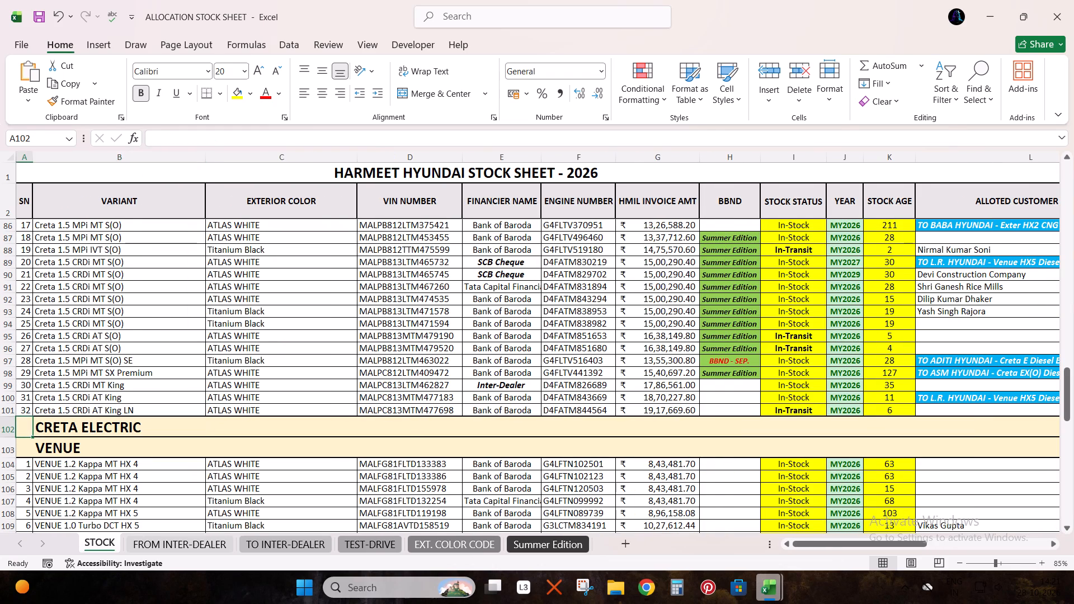
{"action": "left_click", "coordinate": [25, 204]}
{"action": "key", "text": "Down"}
{"action": "key", "text": "Up"}
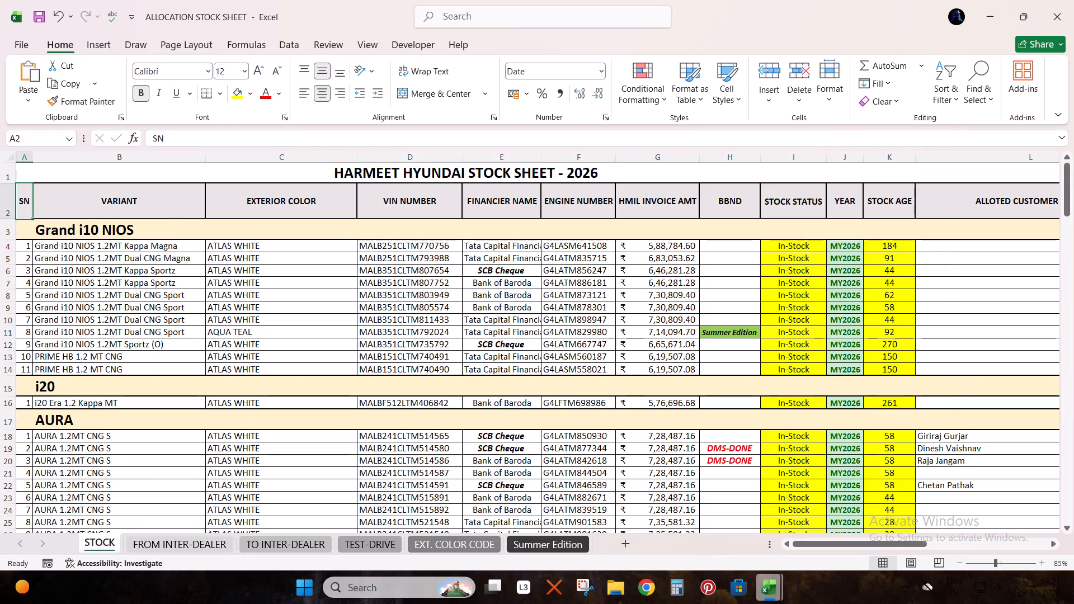
{"action": "key", "text": "ctrl+s"}
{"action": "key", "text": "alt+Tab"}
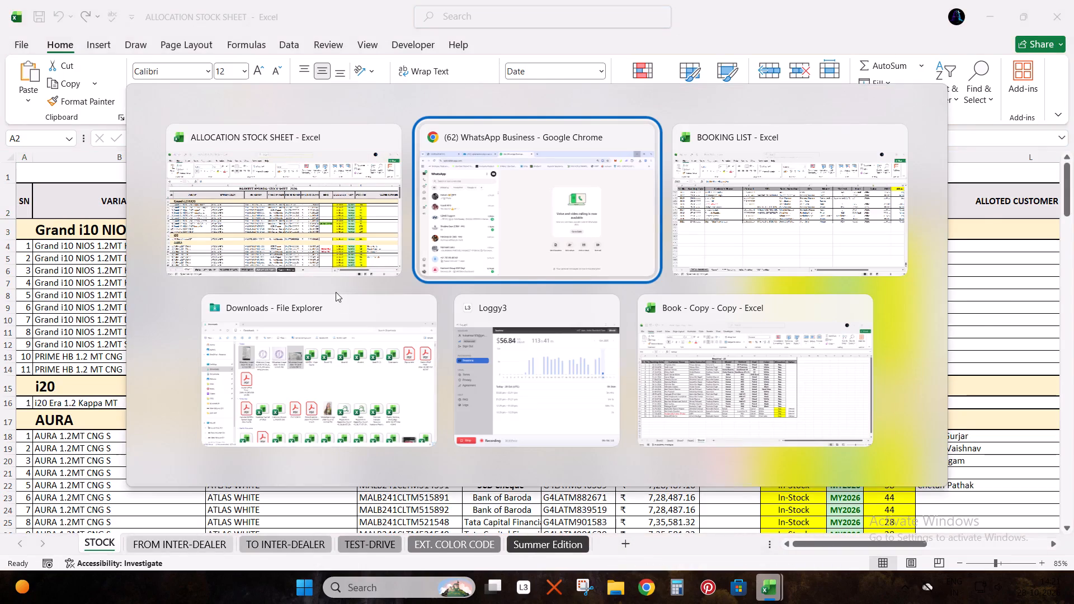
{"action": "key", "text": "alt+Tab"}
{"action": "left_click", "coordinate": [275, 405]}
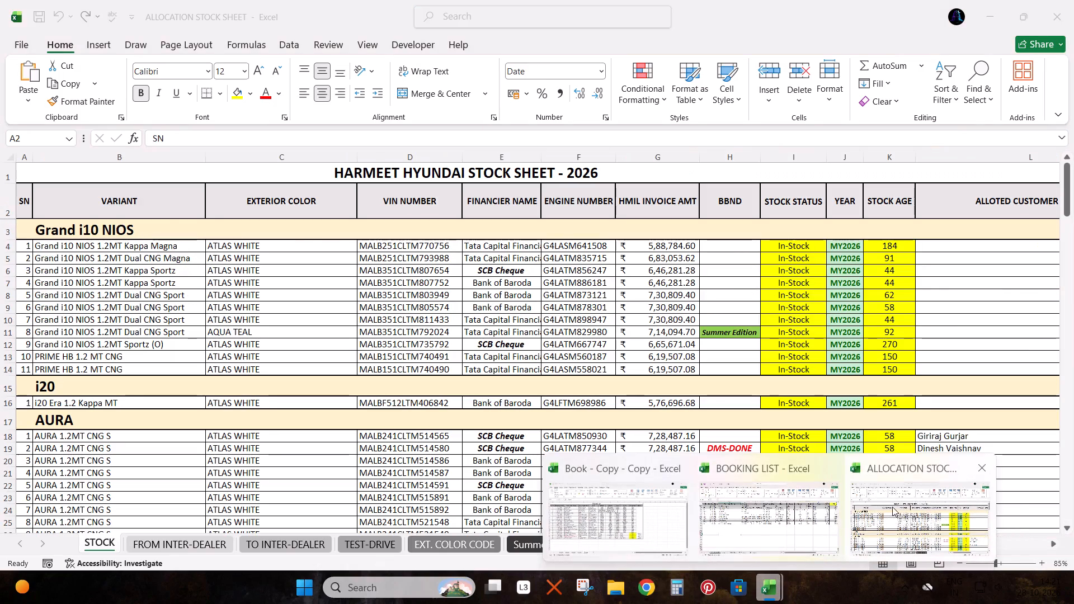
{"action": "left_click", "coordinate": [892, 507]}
Turn on filters for the STOCK sheet's header row from the ALLOTED CUSTOMER NAME heading.
{"action": "left_click", "coordinate": [992, 195]}
{"action": "key", "text": "ctrl+shift+l"}
Exclude TEST-DRIVE (DEMO) from the ALLOTED CUSTOMER NAME filter selection.
{"action": "key", "text": "alt+Down"}
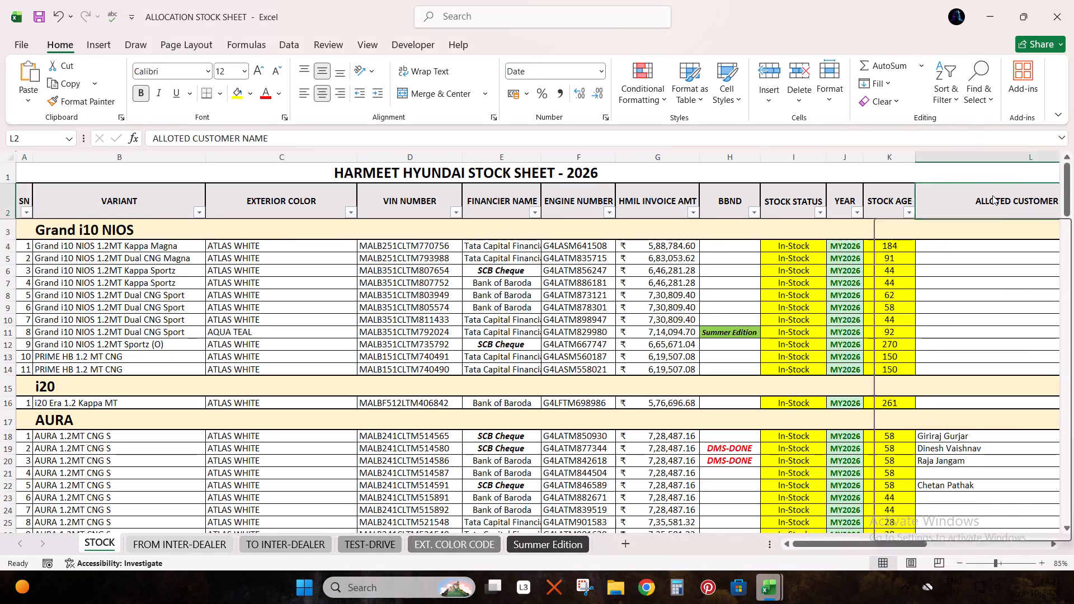
{"action": "key", "text": "Down"}
{"action": "key", "text": "Down"}
{"action": "key", "text": "Down"}
{"action": "key", "text": "Down"}
{"action": "key", "text": "Down"}
{"action": "key", "text": "Down"}
{"action": "key", "text": "Down"}
{"action": "key", "text": "Down"}
{"action": "key", "text": "Down"}
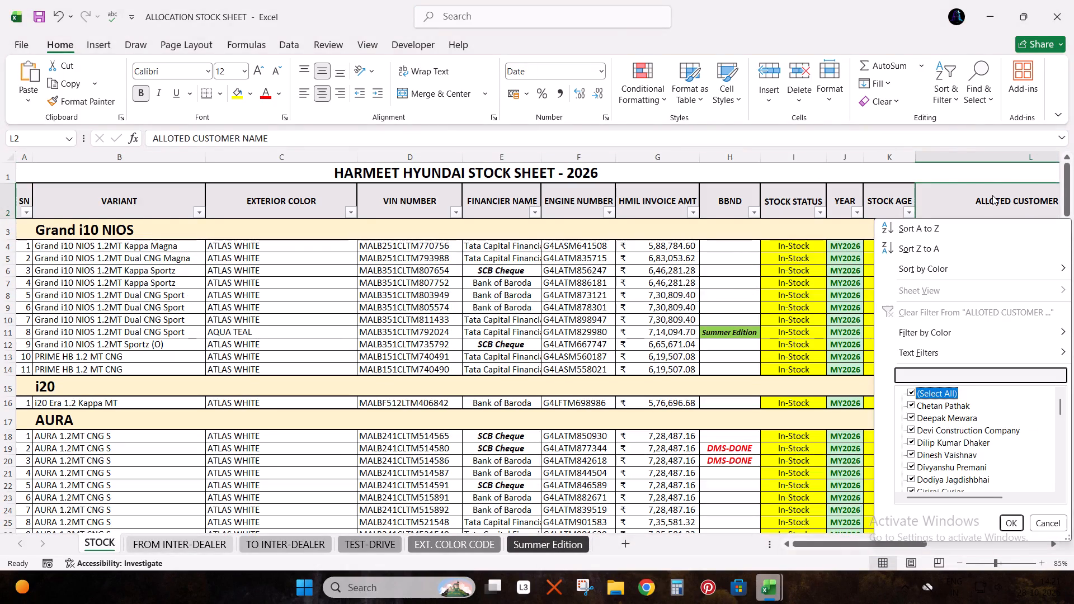
{"action": "key", "text": "Down"}
{"action": "key", "text": "Up"}
{"action": "key", "text": "Down"}
{"action": "key", "text": "Down"}
{"action": "key", "text": "Down"}
{"action": "key", "text": "Down"}
{"action": "key", "text": "Down"}
{"action": "key", "text": "Down"}
{"action": "key", "text": "Down"}
{"action": "key", "text": "Down"}
{"action": "key", "text": "Down"}
{"action": "key", "text": "Down"}
{"action": "key", "text": "Down"}
{"action": "key", "text": "Down"}
{"action": "key", "text": "Down"}
{"action": "key", "text": "Down"}
{"action": "key", "text": "Down"}
{"action": "key", "text": "Down"}
{"action": "key", "text": "Down"}
{"action": "key", "text": "Down"}
{"action": "key", "text": "Down"}
{"action": "key", "text": "Down"}
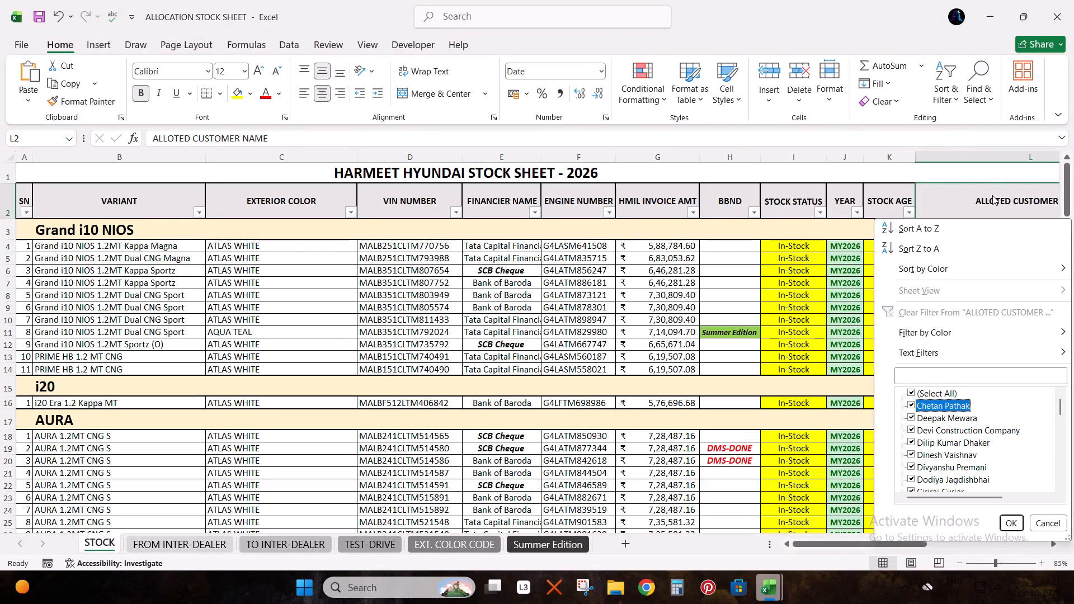
{"action": "key", "text": "Down"}
{"action": "key", "text": "Down"}
{"action": "key", "text": "Down"}
{"action": "key", "text": "Down"}
{"action": "key", "text": "Down"}
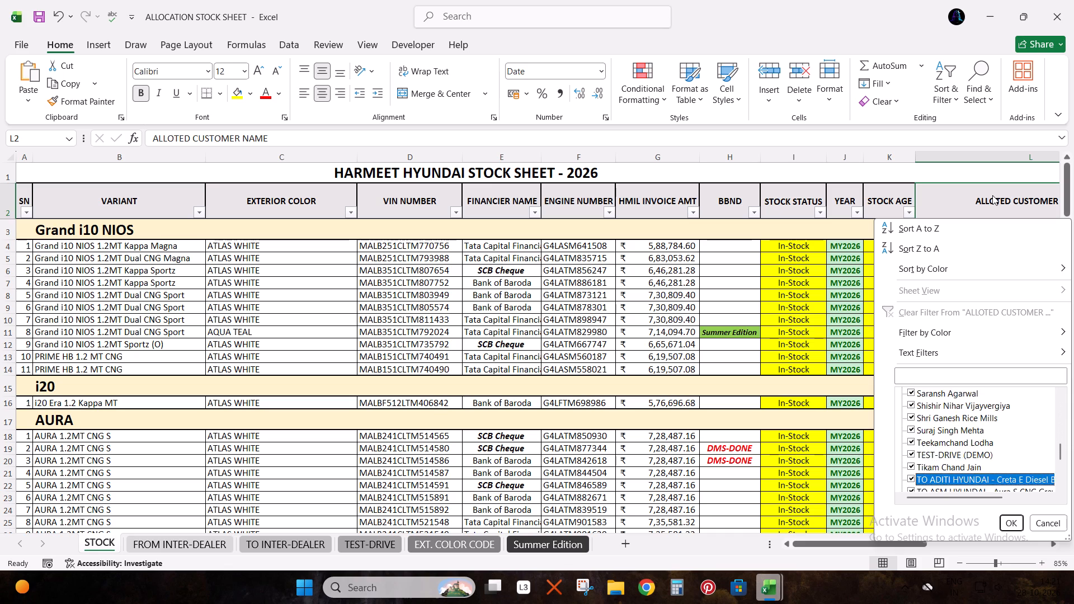
{"action": "key", "text": "Up"}
{"action": "key", "text": "Up"}
{"action": "key", "text": "space"}
Exclude all inter-dealer allotments from the same filter: the "TO" entries for ADITI, ASM, BABA and L.R. HYUNDAI.
{"action": "key", "text": "Down"}
{"action": "key", "text": "Down"}
{"action": "key", "text": "Down"}
{"action": "key", "text": "Down"}
{"action": "key", "text": "Down"}
{"action": "key", "text": "Down"}
{"action": "key", "text": "Down"}
{"action": "key", "text": "Down"}
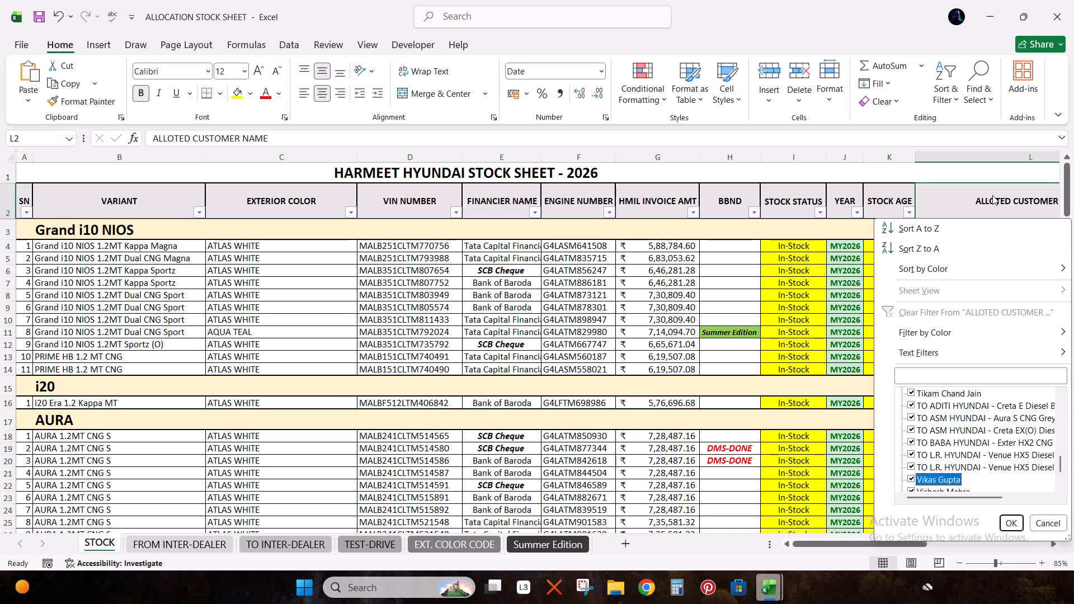
{"action": "key", "text": "Up"}
{"action": "key", "text": "Up"}
{"action": "key", "text": "Up"}
{"action": "key", "text": "Up"}
{"action": "key", "text": "Up"}
{"action": "key", "text": "Up"}
{"action": "key", "text": "space"}
{"action": "key", "text": "Down"}
{"action": "key", "text": "space"}
{"action": "key", "text": "Down"}
{"action": "key", "text": "space"}
{"action": "key", "text": "Down"}
{"action": "key", "text": "space"}
{"action": "key", "text": "Down"}
{"action": "key", "text": "space"}
{"action": "key", "text": "Down"}
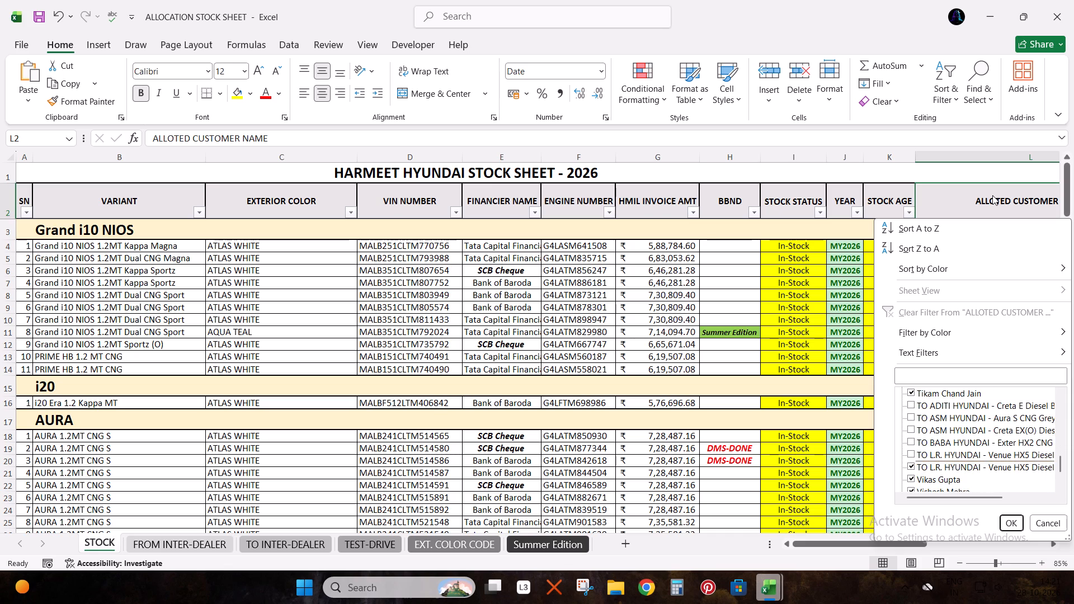
{"action": "key", "text": "space"}
Go to the (Blanks) entry at the end of the ALLOTED CUSTOMER NAME filter list.
{"action": "key", "text": "Down"}
{"action": "key", "text": "Down"}
{"action": "key", "text": "Down"}
{"action": "key", "text": "Down"}
{"action": "key", "text": "Down"}
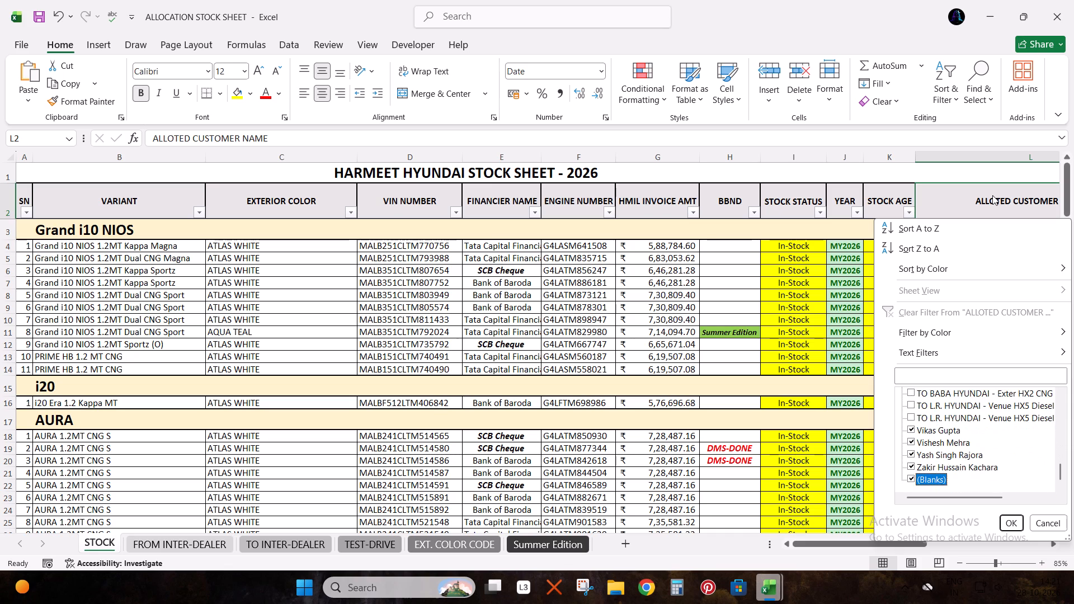
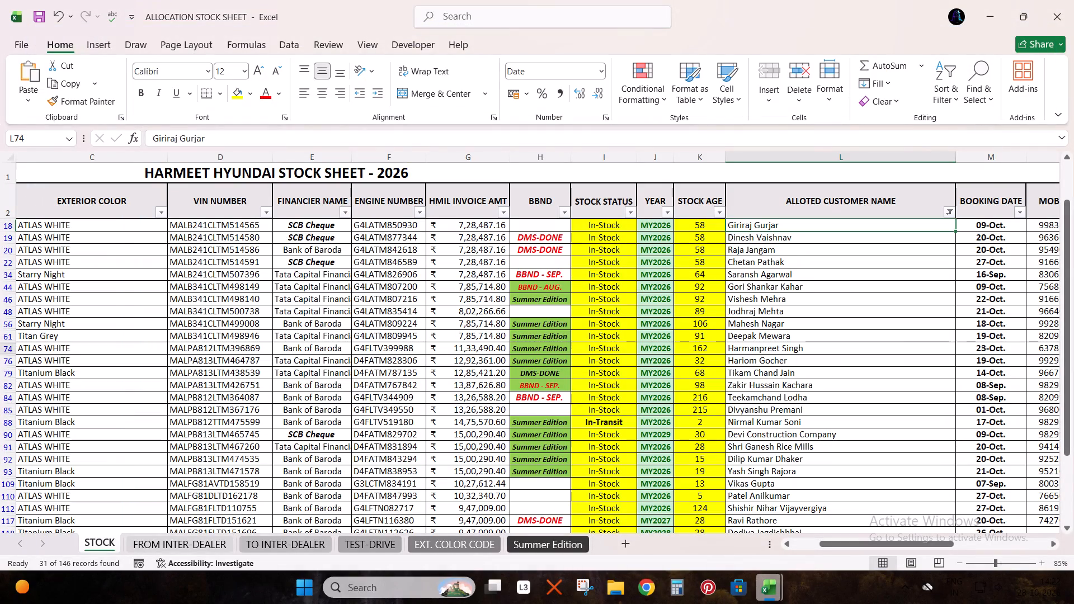
Select all the filtered customer names in the ALLOTED CUSTOMER NAME column, from L18 to the last row.
{"action": "key", "text": "ctrl+Up"}
{"action": "key", "text": "Down"}
{"action": "key", "text": "ctrl+shift+Down"}
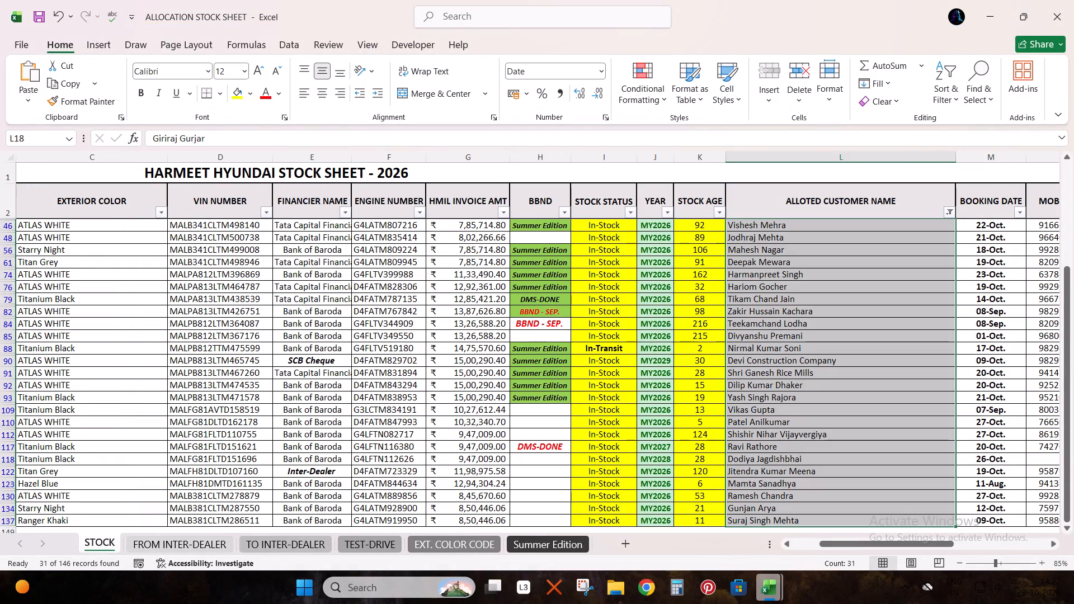
Open the Book - Copy - Copy workbook from the desktop, check the last allotted entries on Sheet1, and close it.
{"action": "left_click", "coordinate": [1073, 603]}
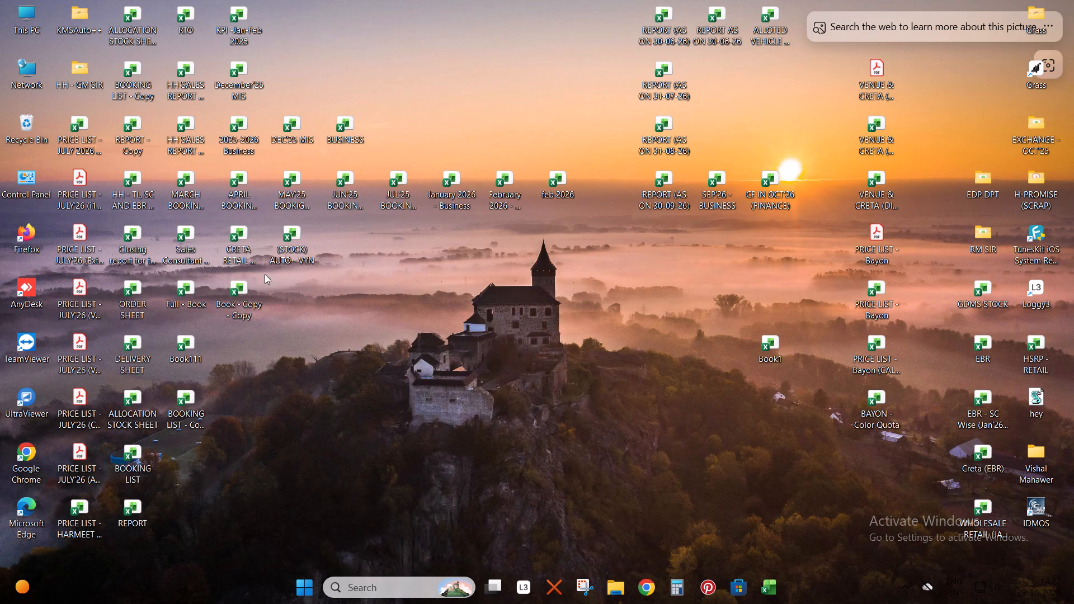
{"action": "double_click", "coordinate": [242, 296]}
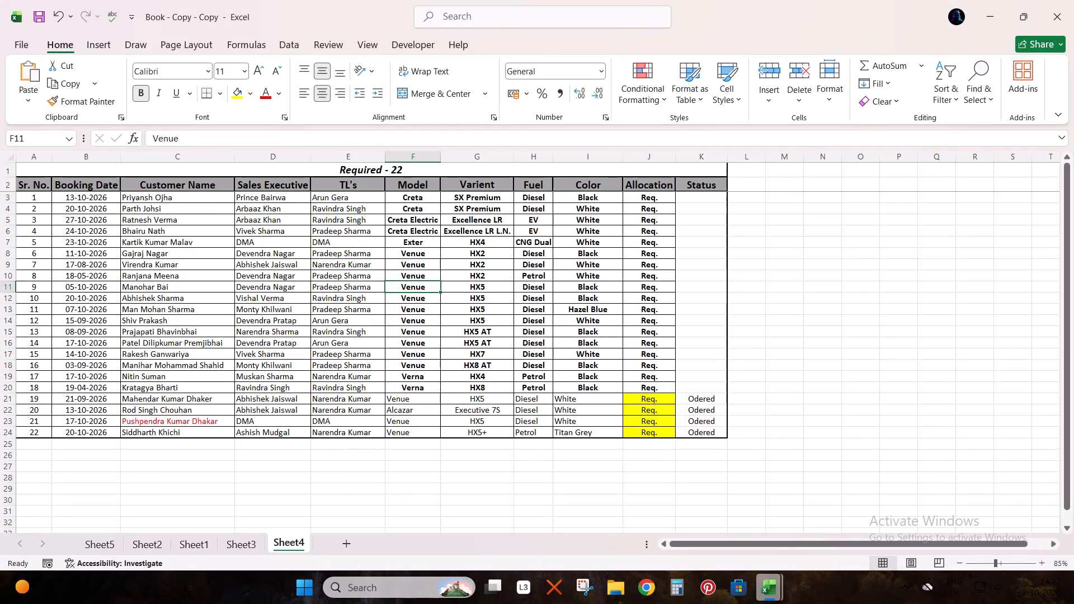
{"action": "left_click", "coordinate": [186, 545]}
{"action": "scroll", "coordinate": [203, 479], "scroll_direction": "down", "scroll_amount": 1}
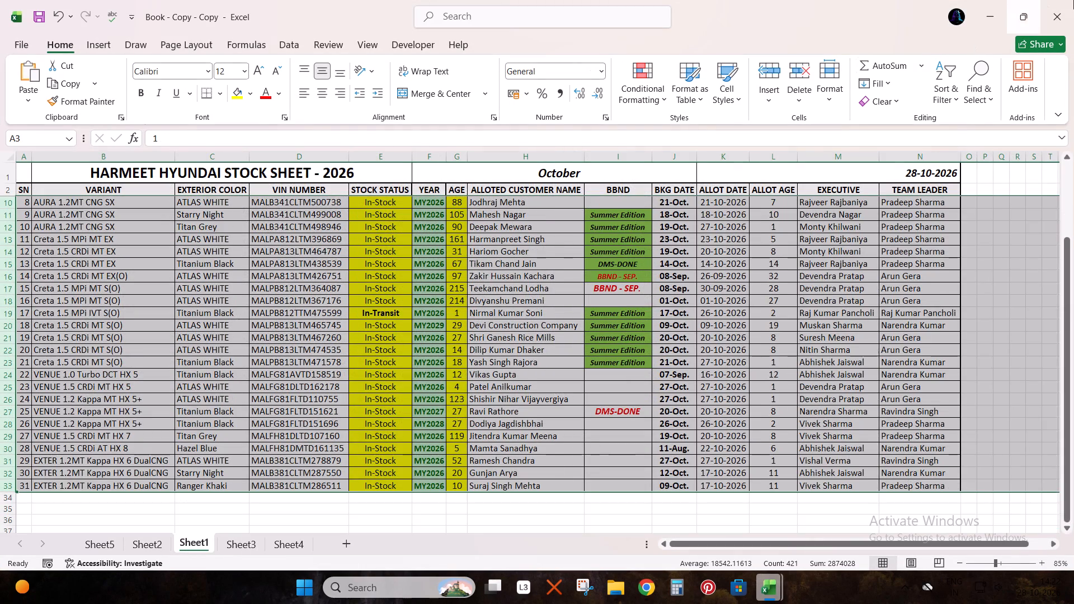
{"action": "left_click", "coordinate": [1073, 0]}
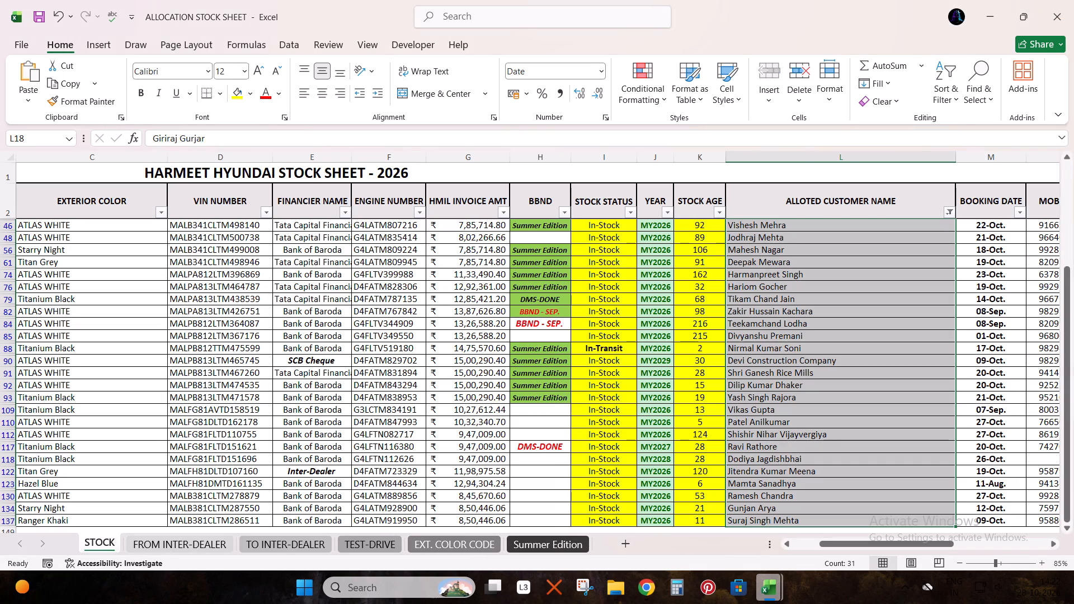
Remove the filters from the STOCK sheet, return to the SN heading in A2, and save the workbook.
{"action": "left_click", "coordinate": [865, 203]}
{"action": "key", "text": "ctrl+shift+l"}
{"action": "key", "text": "ctrl+Left"}
{"action": "key", "text": "Down"}
{"action": "key", "text": "Up"}
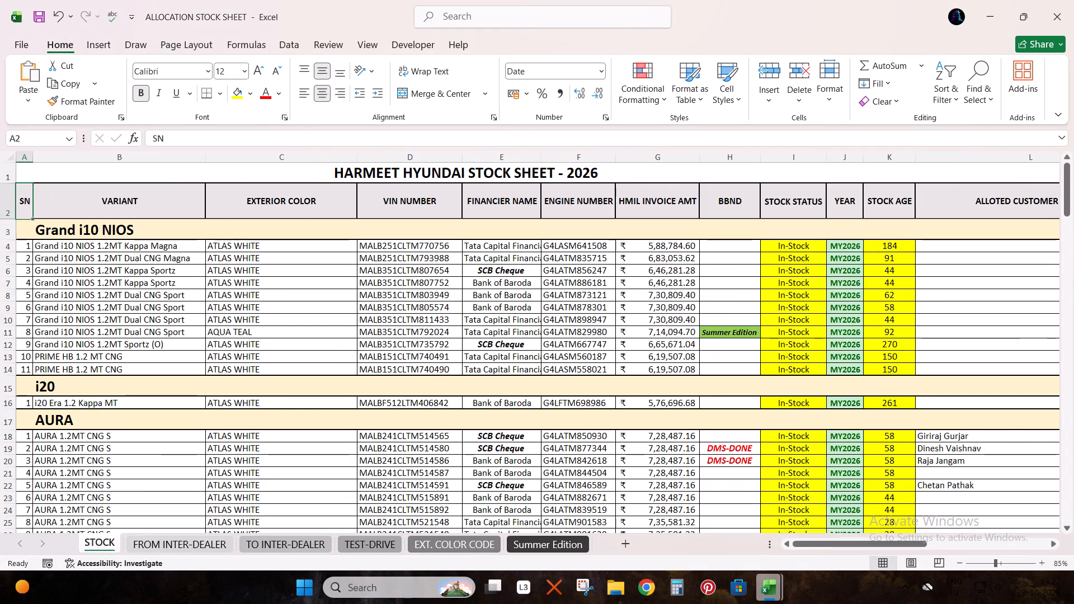
{"action": "key", "text": "ctrl+s"}
Close the ALLOCATION STOCK SHEET workbook and the remaining Excel window.
{"action": "left_click", "coordinate": [1073, 0]}
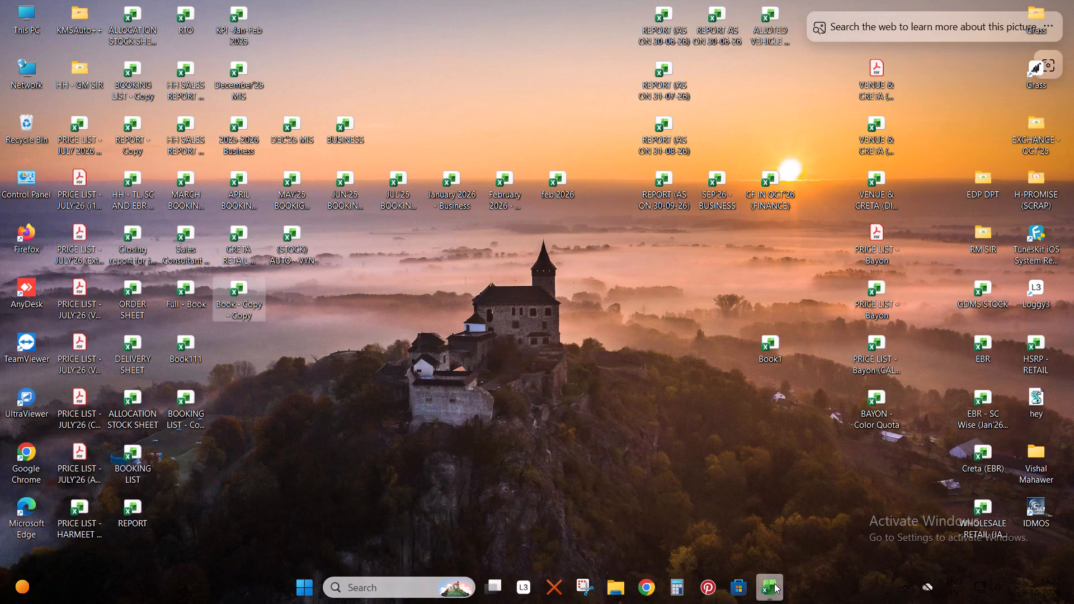
{"action": "left_click", "coordinate": [774, 583]}
{"action": "left_click", "coordinate": [1073, 0]}
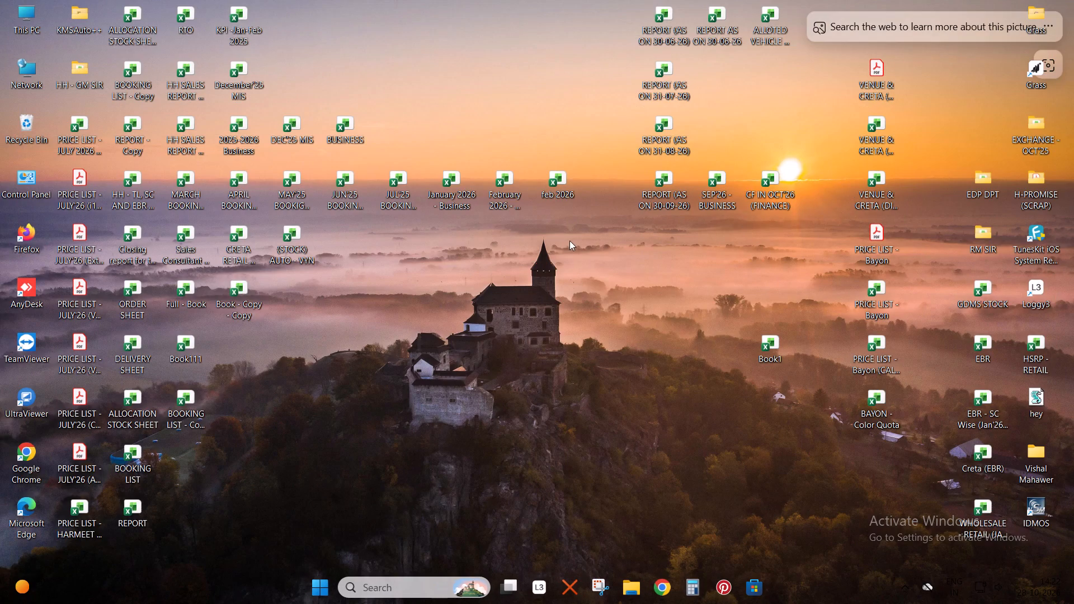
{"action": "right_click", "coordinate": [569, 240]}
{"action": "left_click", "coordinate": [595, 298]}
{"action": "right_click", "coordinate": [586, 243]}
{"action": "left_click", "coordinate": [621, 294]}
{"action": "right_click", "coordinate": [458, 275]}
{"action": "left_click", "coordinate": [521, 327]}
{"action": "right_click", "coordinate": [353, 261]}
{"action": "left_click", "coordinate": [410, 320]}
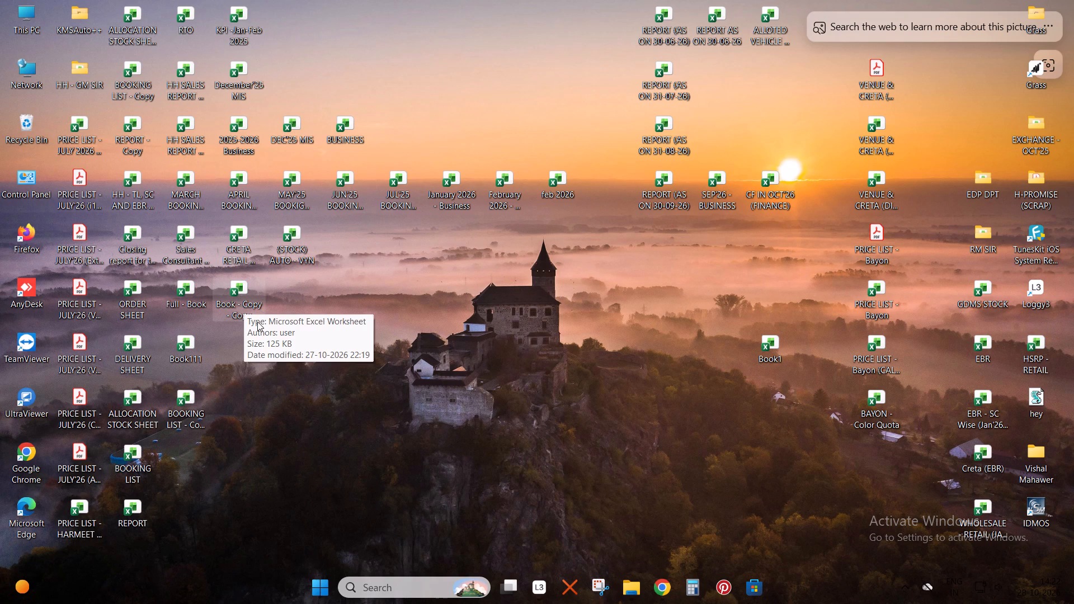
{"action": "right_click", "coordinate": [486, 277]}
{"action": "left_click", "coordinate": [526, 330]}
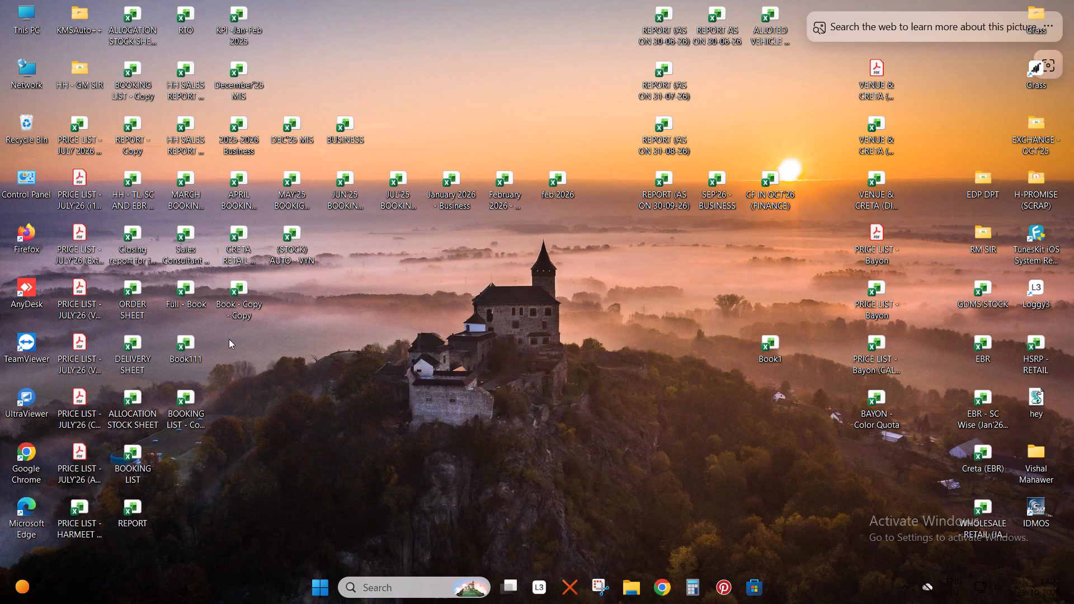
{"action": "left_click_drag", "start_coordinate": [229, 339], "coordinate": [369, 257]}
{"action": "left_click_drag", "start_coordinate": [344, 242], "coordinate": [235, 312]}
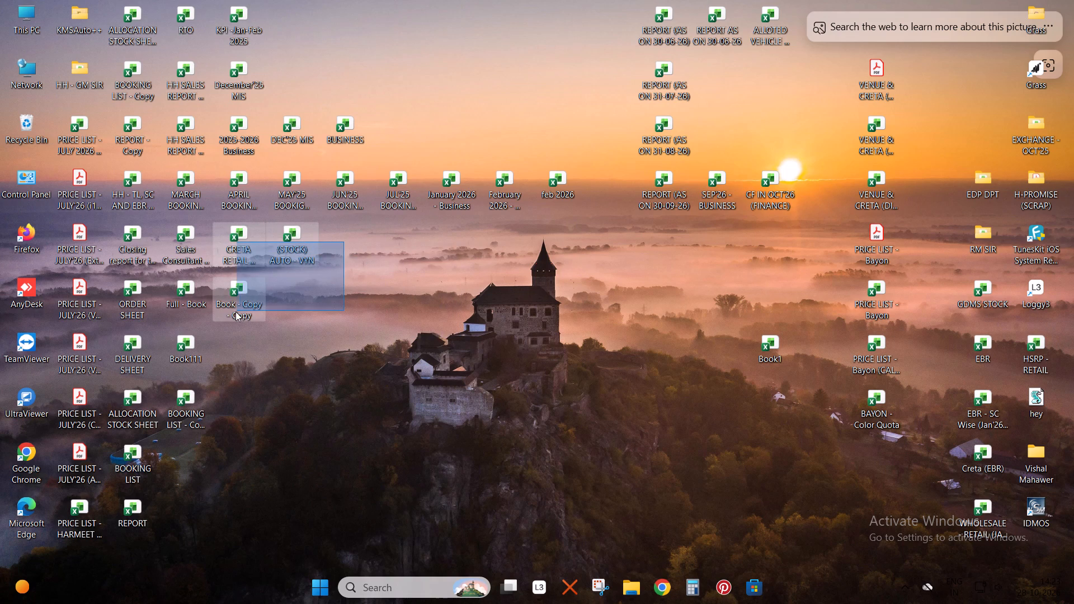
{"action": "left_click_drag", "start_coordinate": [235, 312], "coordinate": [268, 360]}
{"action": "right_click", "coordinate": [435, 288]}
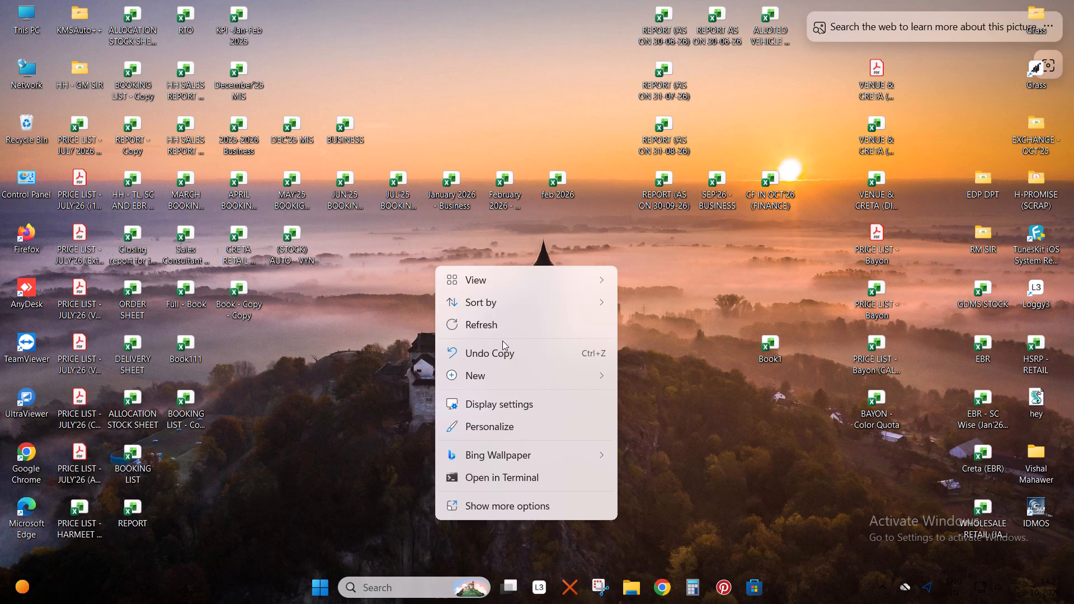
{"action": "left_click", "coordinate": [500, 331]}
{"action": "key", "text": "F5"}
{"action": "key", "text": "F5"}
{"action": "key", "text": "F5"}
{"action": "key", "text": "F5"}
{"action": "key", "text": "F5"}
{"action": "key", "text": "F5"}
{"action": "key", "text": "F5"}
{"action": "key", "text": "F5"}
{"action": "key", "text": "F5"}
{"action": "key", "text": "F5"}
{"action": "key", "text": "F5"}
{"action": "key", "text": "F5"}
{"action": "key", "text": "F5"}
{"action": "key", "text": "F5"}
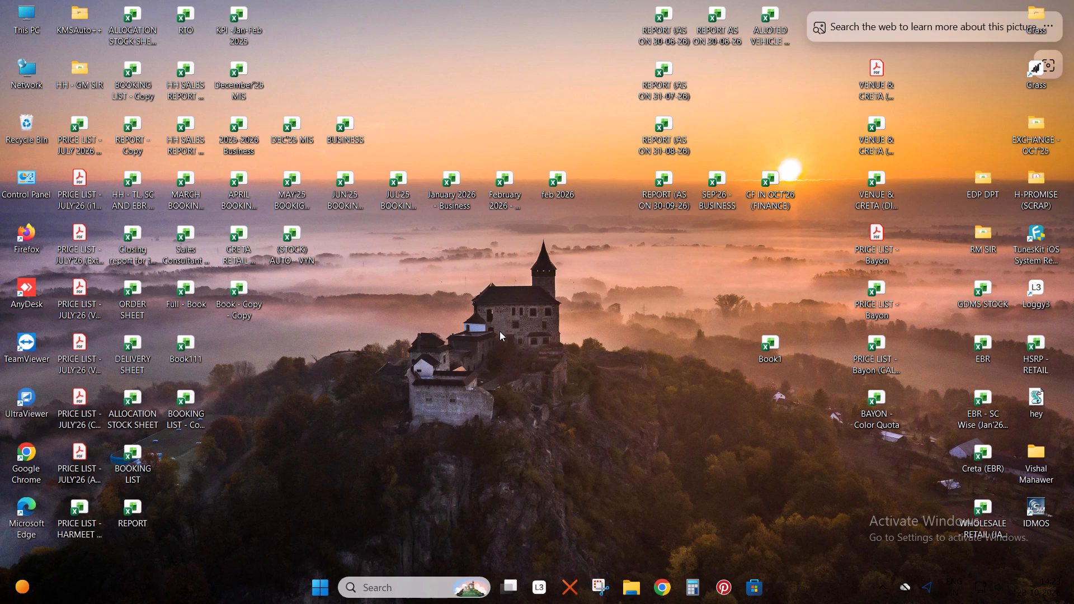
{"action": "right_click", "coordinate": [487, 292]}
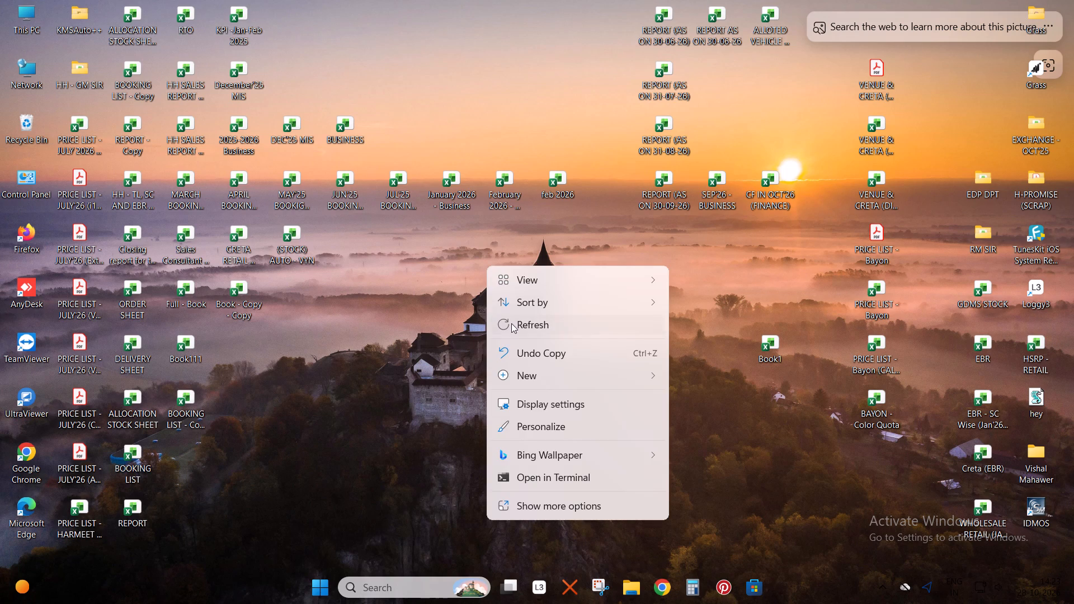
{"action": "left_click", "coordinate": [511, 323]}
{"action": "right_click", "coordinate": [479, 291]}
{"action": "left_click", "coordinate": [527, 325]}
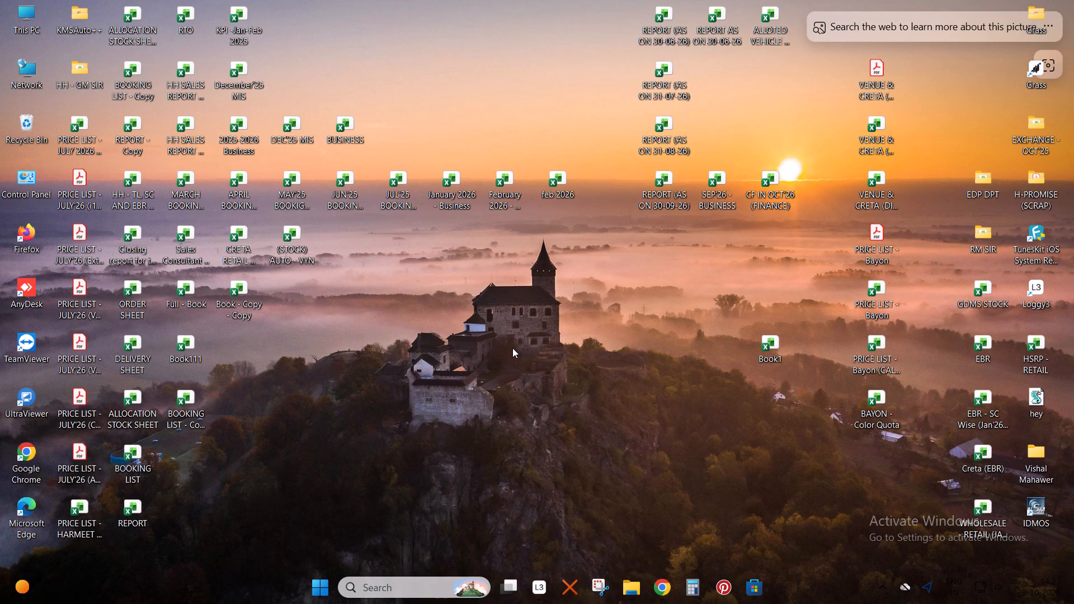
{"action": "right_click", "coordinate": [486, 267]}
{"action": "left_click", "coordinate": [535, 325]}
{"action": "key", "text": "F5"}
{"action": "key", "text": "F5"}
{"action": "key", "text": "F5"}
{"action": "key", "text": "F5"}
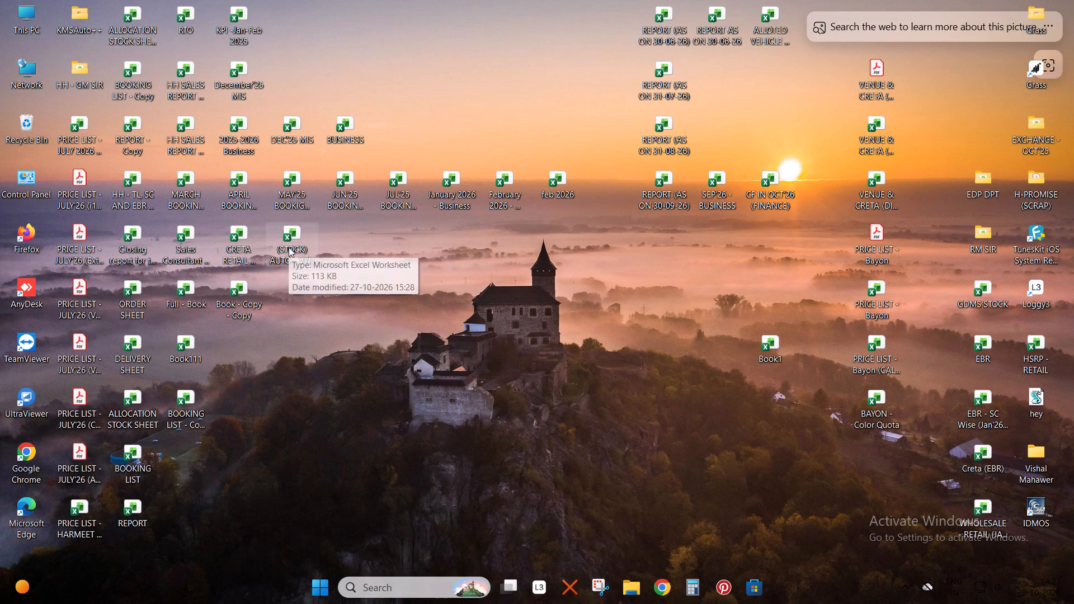
Duplicate the (STOCK) AUTO - VYN, Book - Copy - Copy and ALLOCATION STOCK SHEET workbooks on the desktop.
{"action": "left_click", "coordinate": [289, 247]}
{"action": "left_click", "coordinate": [243, 307], "text": "ctrl"}
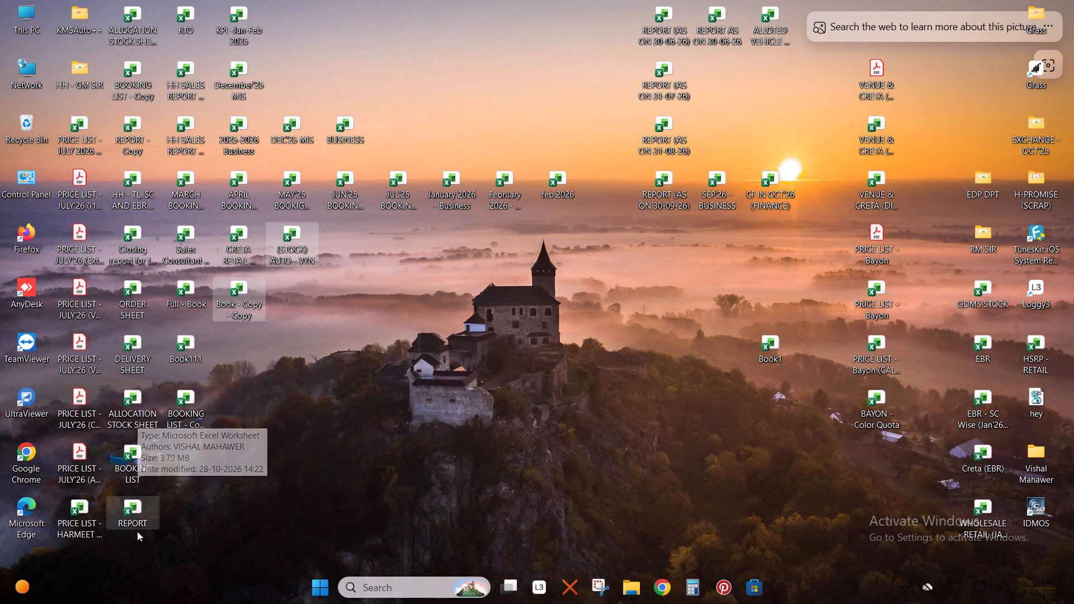
{"action": "left_click", "coordinate": [131, 419], "text": "ctrl"}
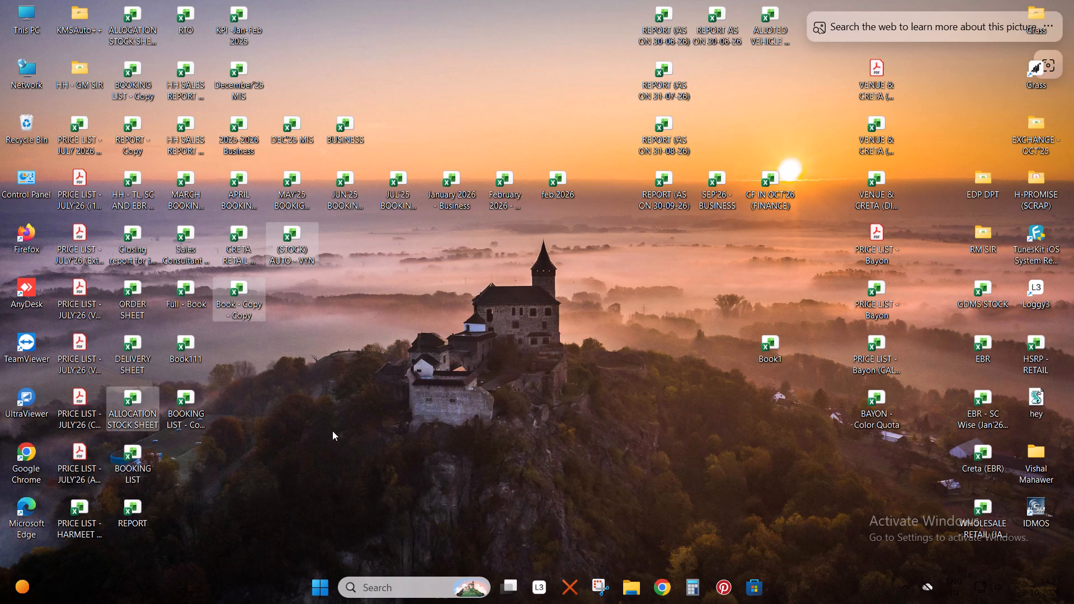
{"action": "key", "text": "ctrl+c"}
{"action": "key", "text": "ctrl+v"}
Open the new copies of ALLOCATION STOCK SHEET and Book - Copy - Copy together with the original (STOCK) AUTO - VYN workbook.
{"action": "left_click_drag", "start_coordinate": [190, 563], "coordinate": [189, 507]}
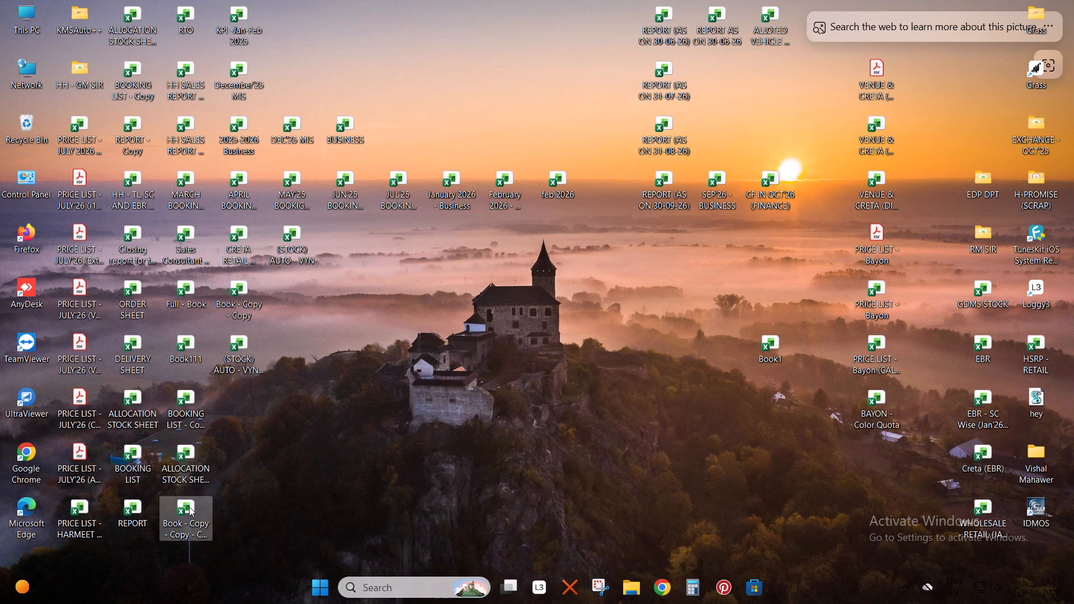
{"action": "left_click_drag", "start_coordinate": [189, 507], "coordinate": [192, 459]}
{"action": "left_click", "coordinate": [270, 446]}
{"action": "left_click_drag", "start_coordinate": [192, 556], "coordinate": [188, 440]}
{"action": "left_click", "coordinate": [294, 246], "text": "ctrl"}
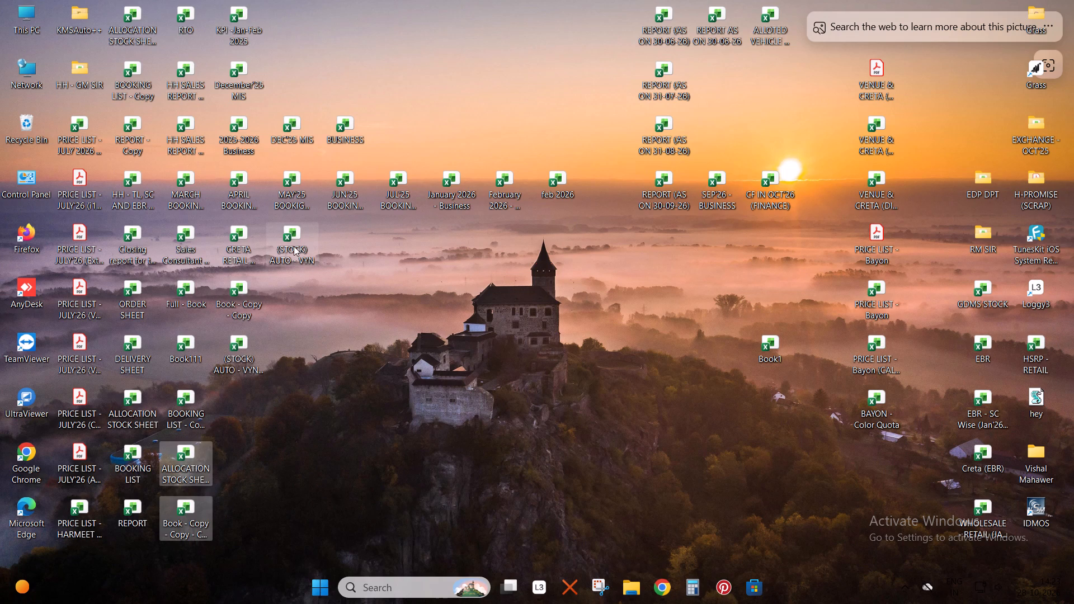
{"action": "key", "text": "Return"}
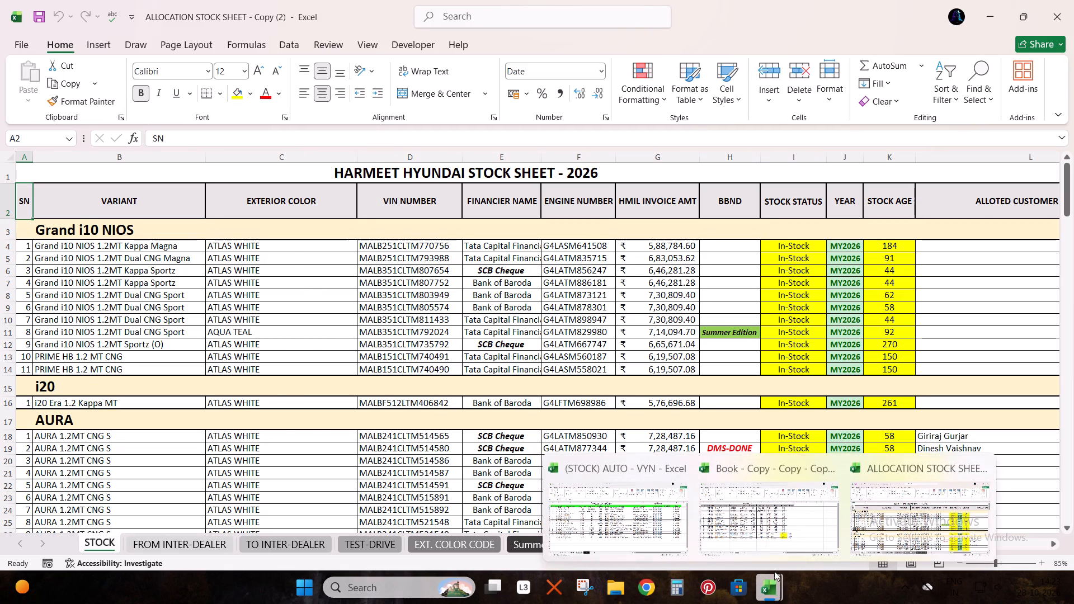
Switch to the (STOCK) AUTO - VYN workbook and show the end of the list on its ALLOTED sheet.
{"action": "left_click", "coordinate": [607, 523]}
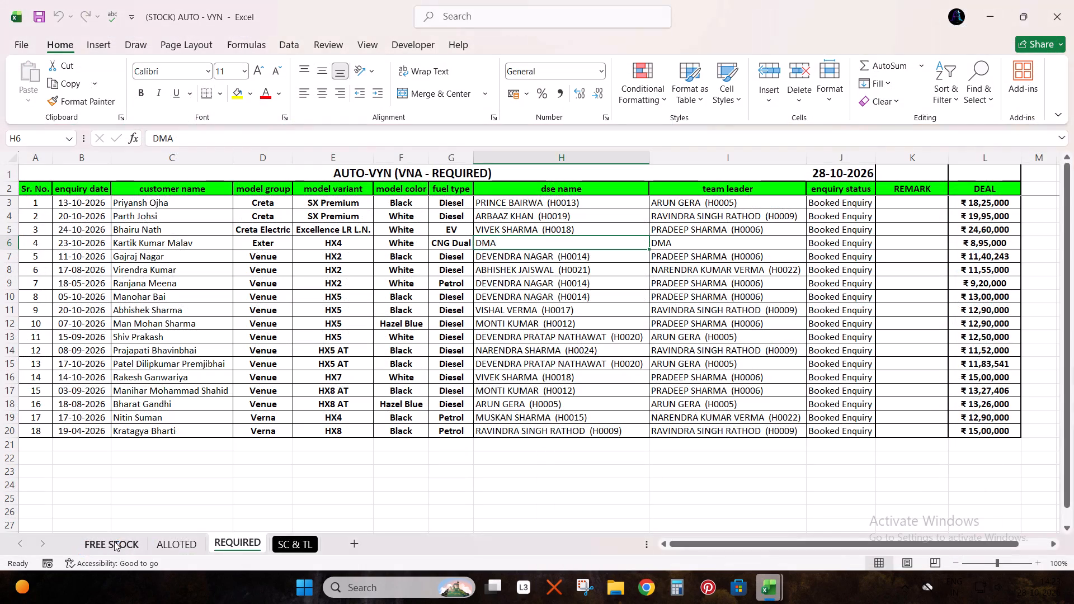
{"action": "left_click", "coordinate": [167, 544]}
{"action": "scroll", "coordinate": [201, 439], "scroll_direction": "down", "scroll_amount": 2}
Select all VIN numbers from D3 down on Sheet1 of the Book - Copy - Copy - Copy workbook.
{"action": "key", "text": "alt+Tab"}
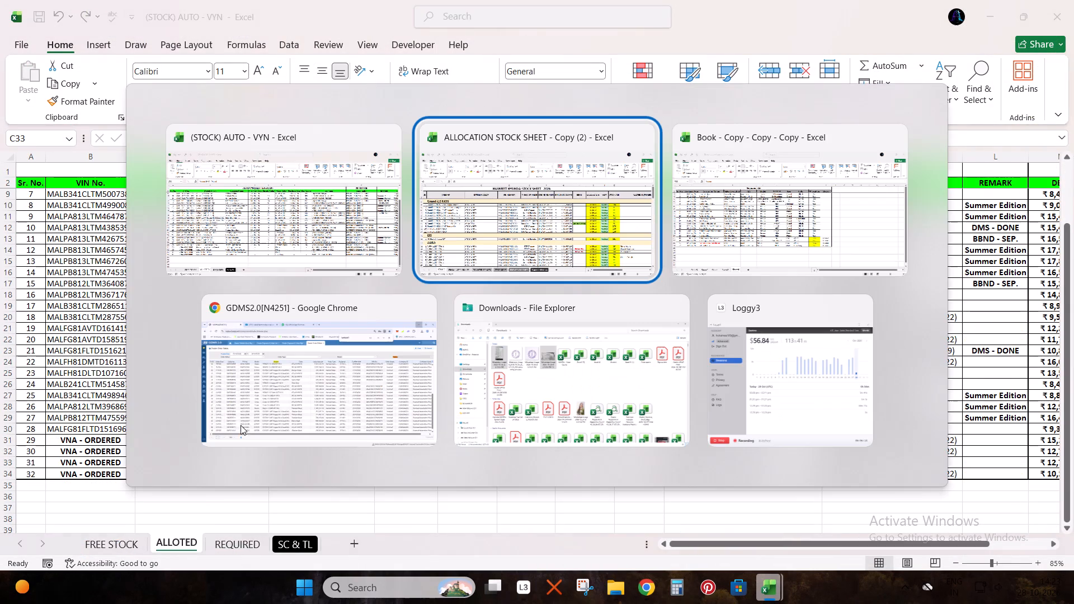
{"action": "key", "text": "alt+Tab"}
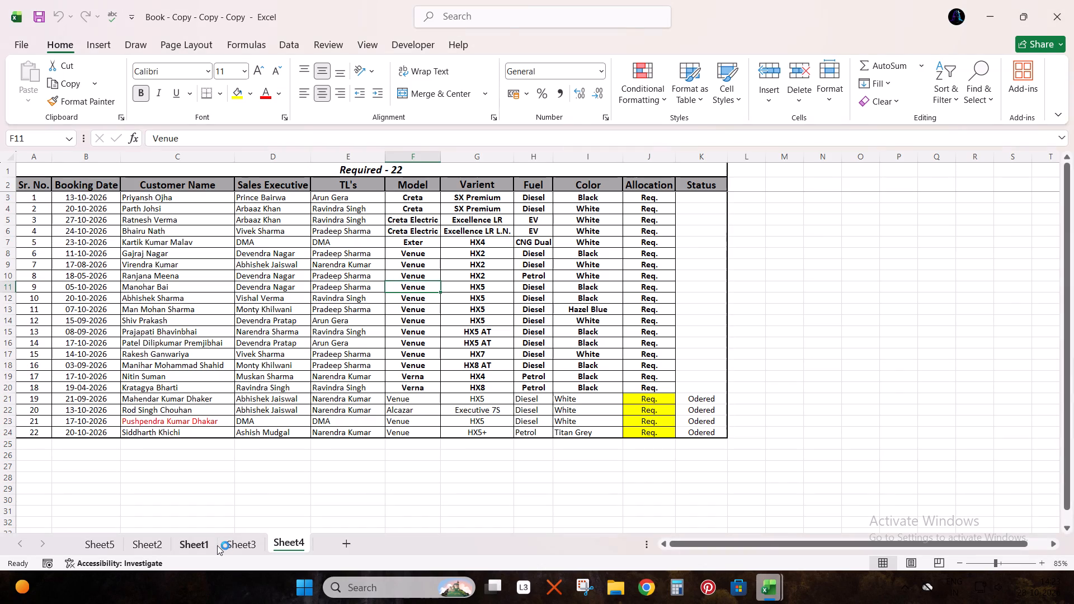
{"action": "left_click", "coordinate": [217, 545]}
{"action": "left_click", "coordinate": [307, 485]}
{"action": "key", "text": "ctrl+Up"}
{"action": "key", "text": "Up"}
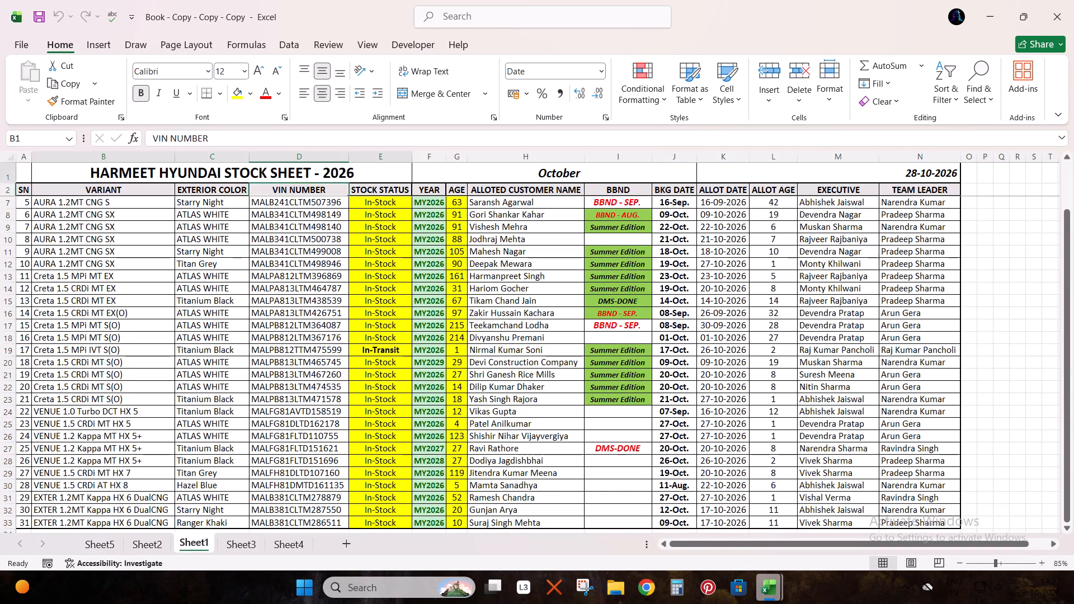
{"action": "key", "text": "Down"}
{"action": "key", "text": "Down"}
{"action": "key", "text": "ctrl+shift+Down"}
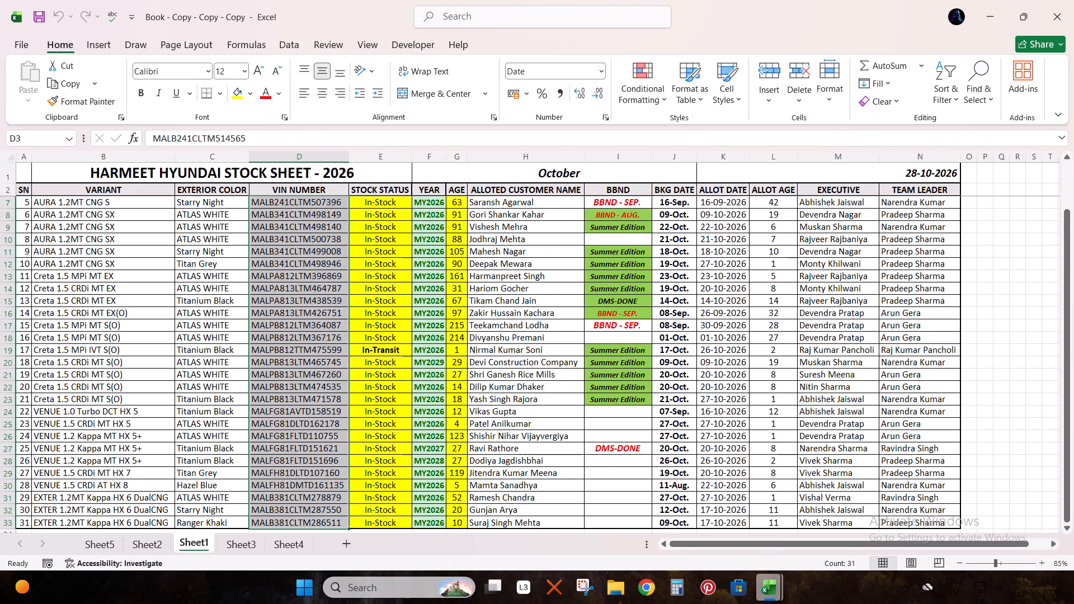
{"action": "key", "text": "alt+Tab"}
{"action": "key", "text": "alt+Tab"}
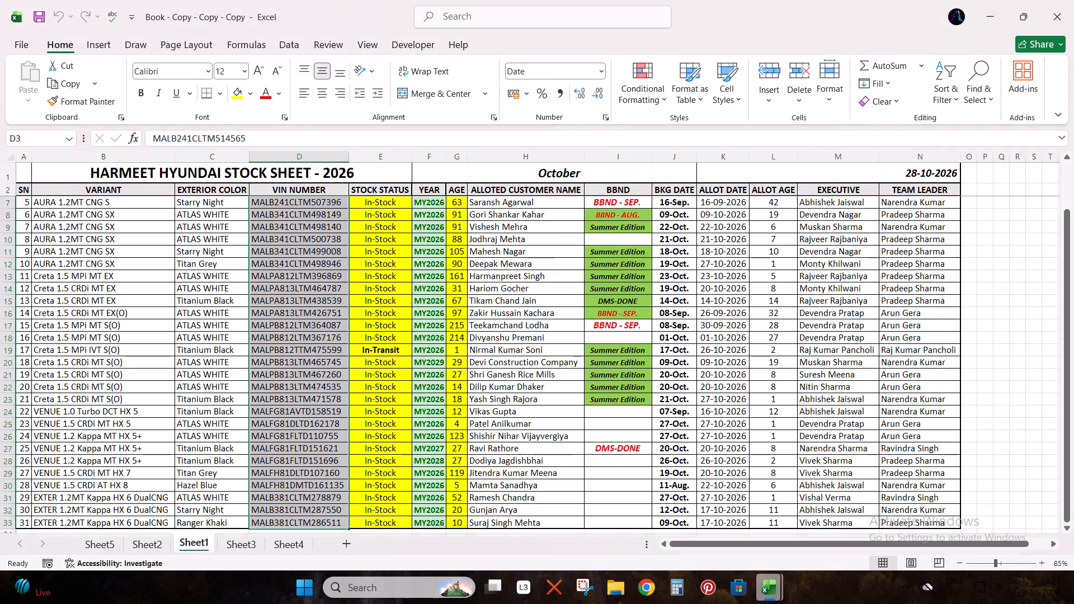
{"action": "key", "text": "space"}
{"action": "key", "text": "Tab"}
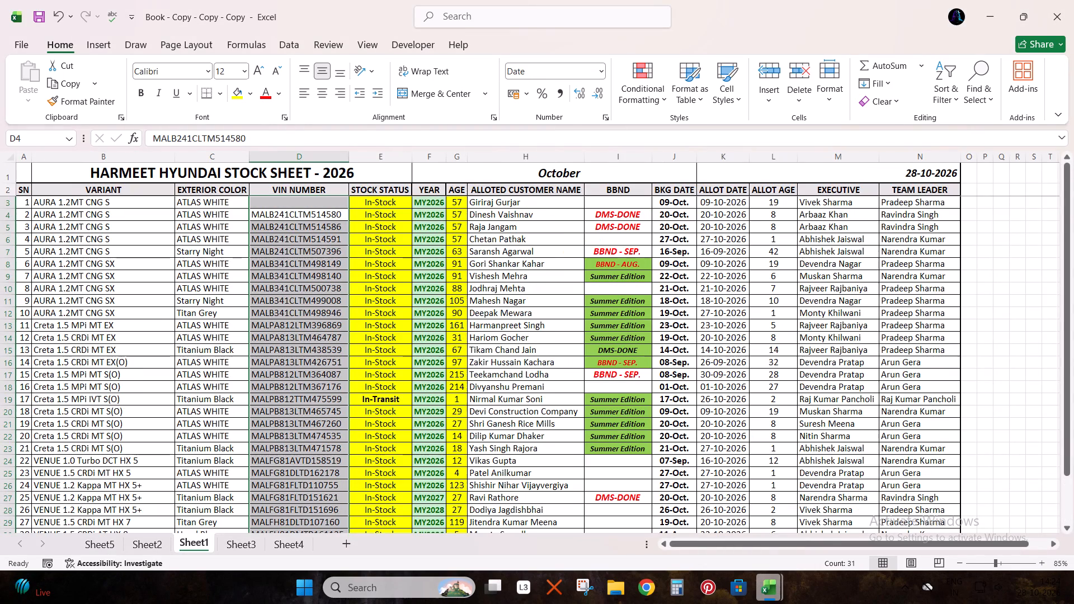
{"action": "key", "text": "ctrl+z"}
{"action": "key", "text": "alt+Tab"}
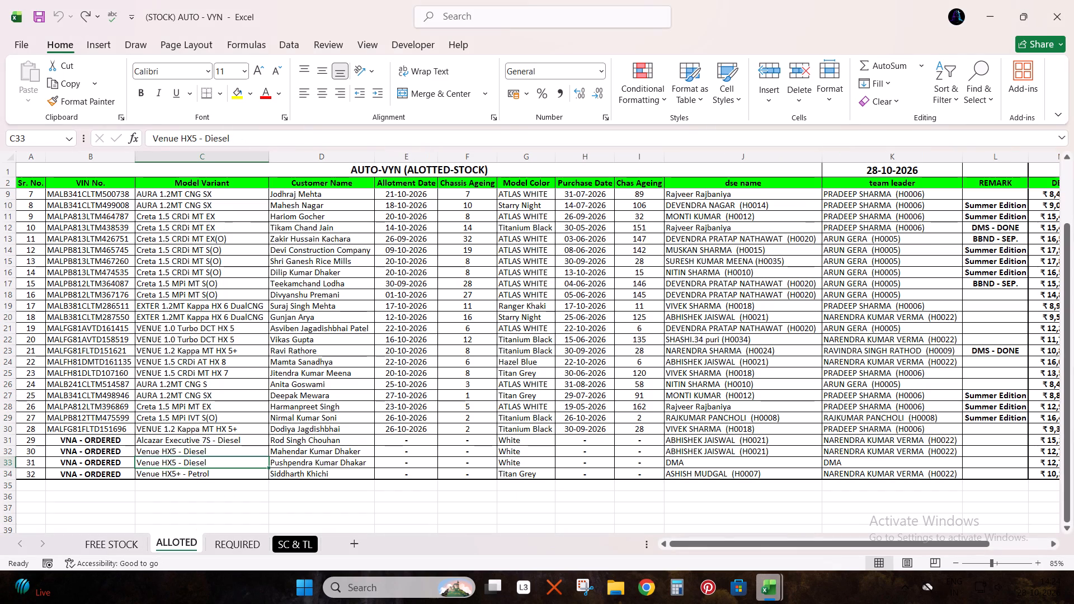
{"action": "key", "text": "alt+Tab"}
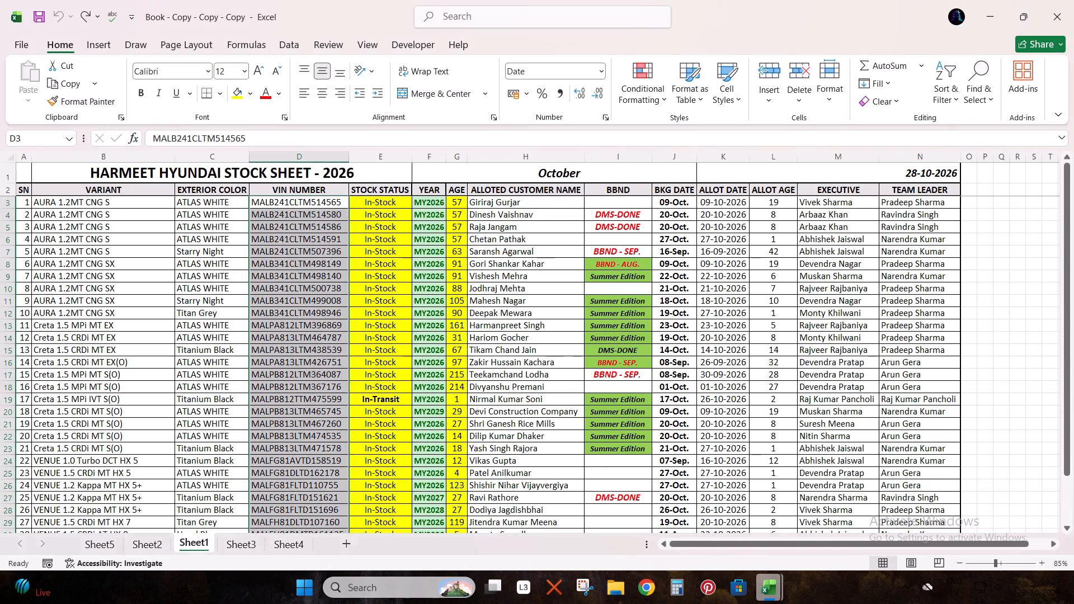
Copy the selected VINs from the Book copy into column B of the ALLOTED sheet, below the list at B37.
{"action": "key", "text": "ctrl+c"}
{"action": "key", "text": "alt+Tab"}
{"action": "scroll", "coordinate": [195, 399], "scroll_direction": "down", "scroll_amount": 3}
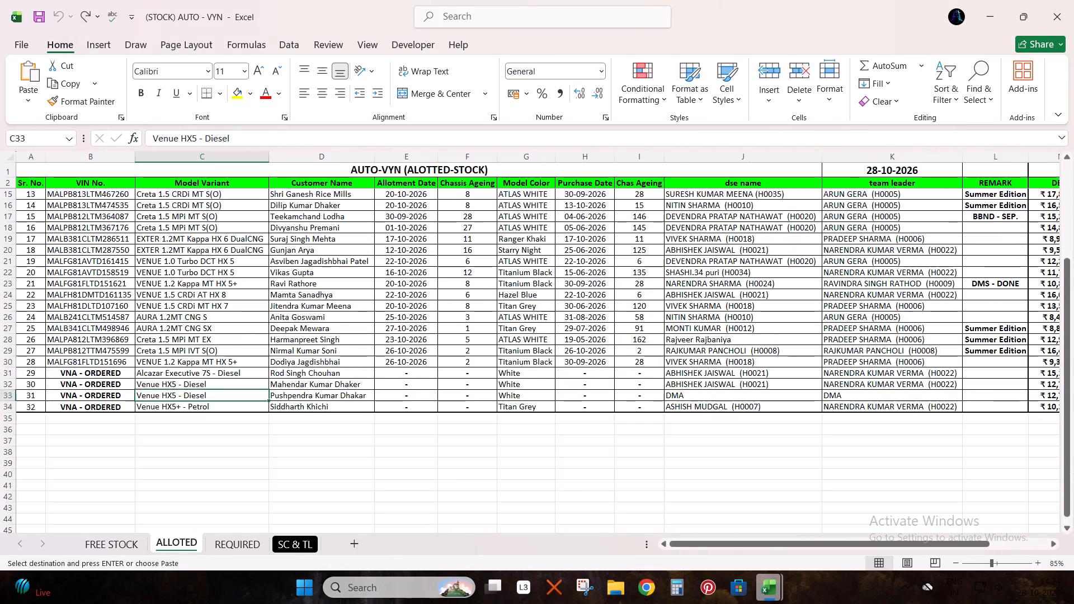
{"action": "left_click", "coordinate": [105, 412]}
{"action": "key", "text": "ctrl+v"}
Highlight duplicate values across the whole VIN No. column with light red fill.
{"action": "key", "text": "ctrl+space"}
{"action": "left_click", "coordinate": [108, 154]}
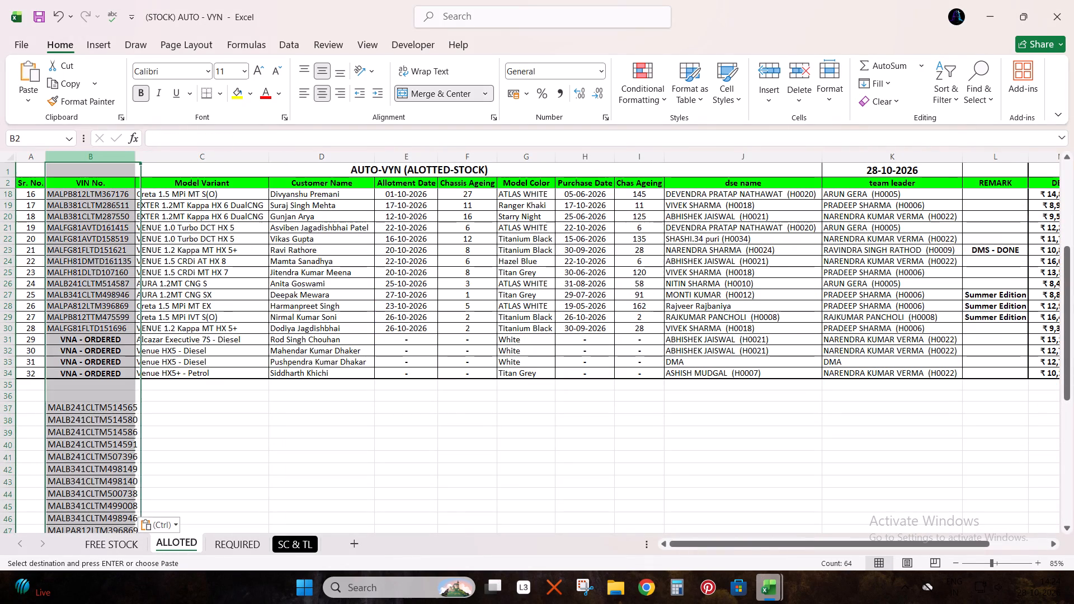
{"action": "left_click", "coordinate": [632, 84]}
{"action": "left_click", "coordinate": [695, 127]}
{"action": "left_click", "coordinate": [792, 294]}
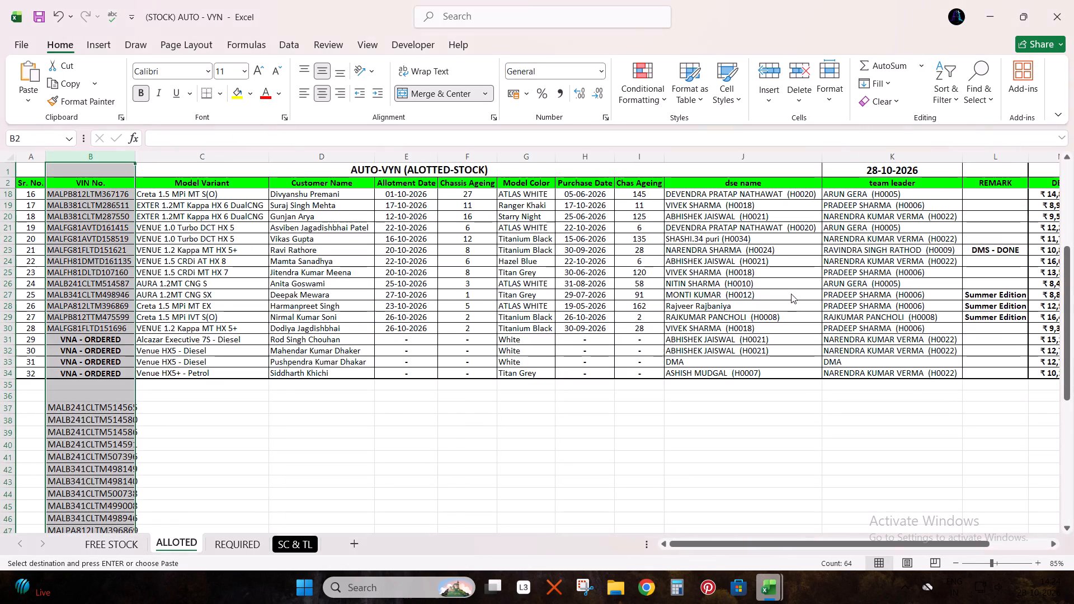
{"action": "key", "text": "Return"}
{"action": "scroll", "coordinate": [107, 431], "scroll_direction": "up", "scroll_amount": 16}
{"action": "left_click", "coordinate": [118, 400]}
{"action": "key", "text": "shift+space"}
{"action": "key", "text": "ctrl+minus"}
{"action": "key", "text": "Down"}
{"action": "key", "text": "Down"}
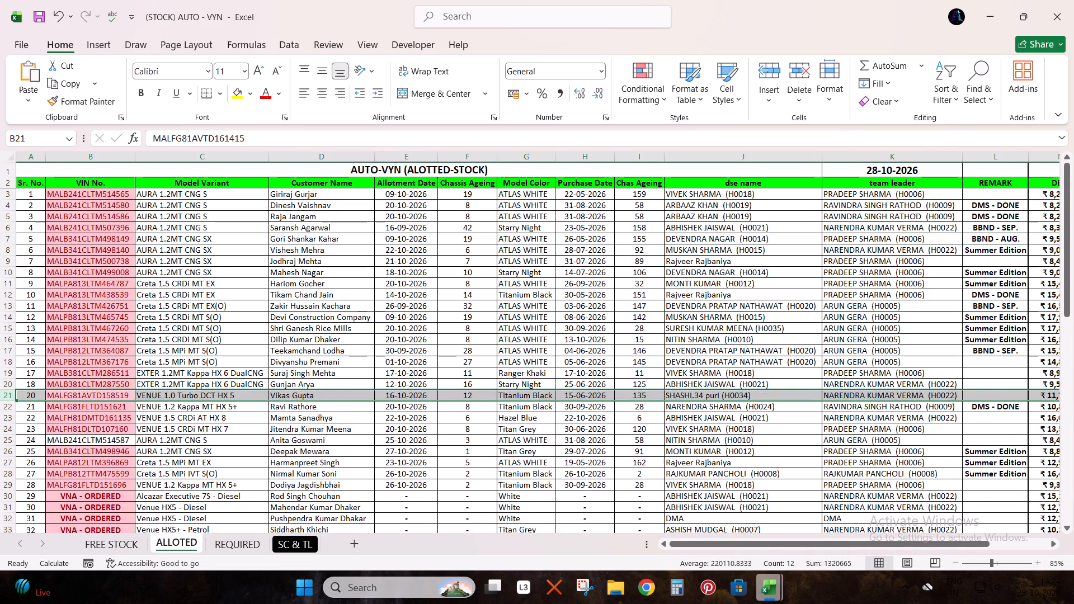
{"action": "key", "text": "Down"}
{"action": "key", "text": "Down"}
{"action": "key", "text": "shift+space"}
{"action": "key", "text": "ctrl+minus"}
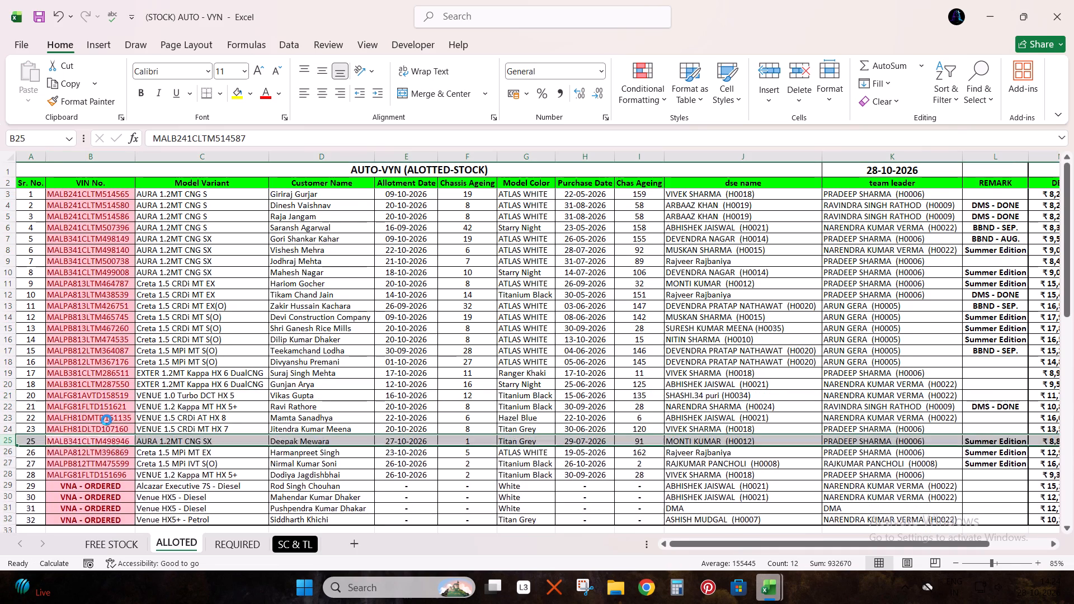
{"action": "scroll", "coordinate": [106, 420], "scroll_direction": "down", "scroll_amount": 12}
{"action": "scroll", "coordinate": [106, 420], "scroll_direction": "up", "scroll_amount": 1}
{"action": "scroll", "coordinate": [106, 420], "scroll_direction": "down", "scroll_amount": 2}
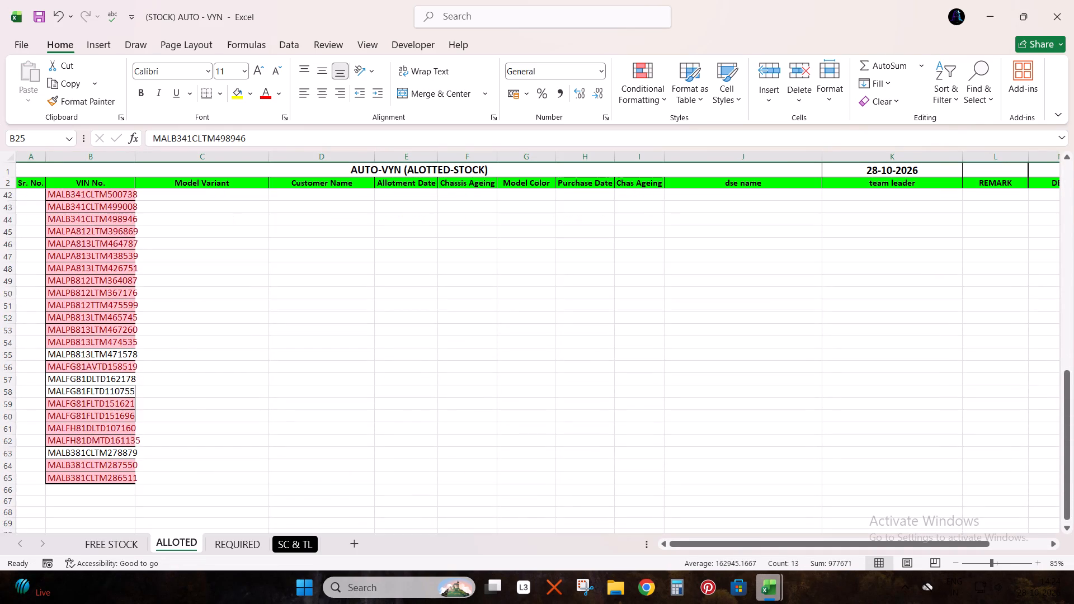
{"action": "scroll", "coordinate": [106, 420], "scroll_direction": "up", "scroll_amount": 7}
{"action": "left_click", "coordinate": [85, 272]}
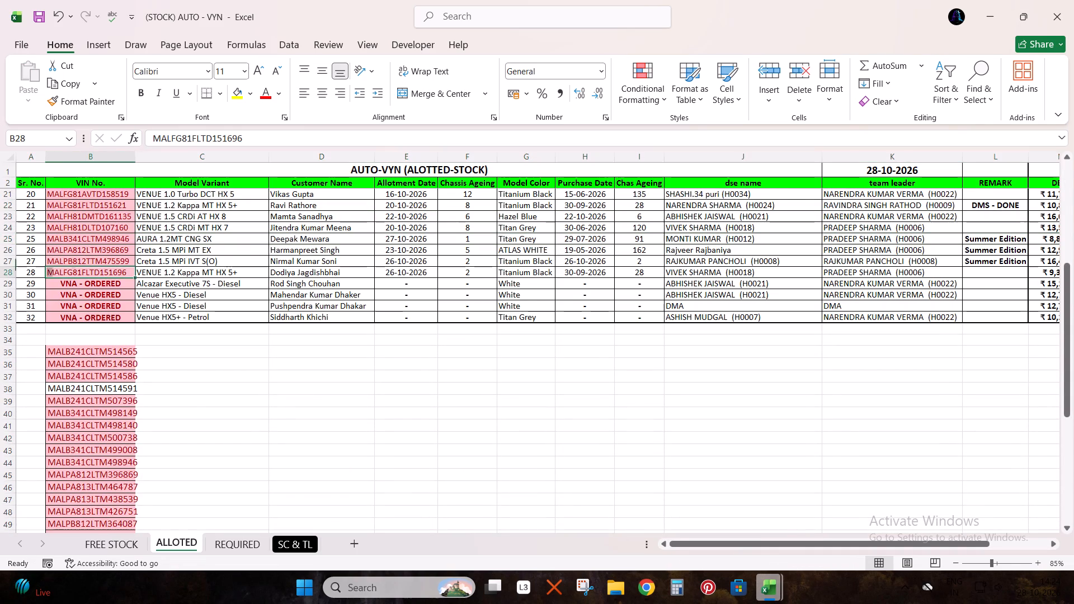
{"action": "key", "text": "ctrl+shift+Up"}
{"action": "key", "text": "shift+Down"}
{"action": "scroll", "coordinate": [85, 283], "scroll_direction": "down", "scroll_amount": 7}
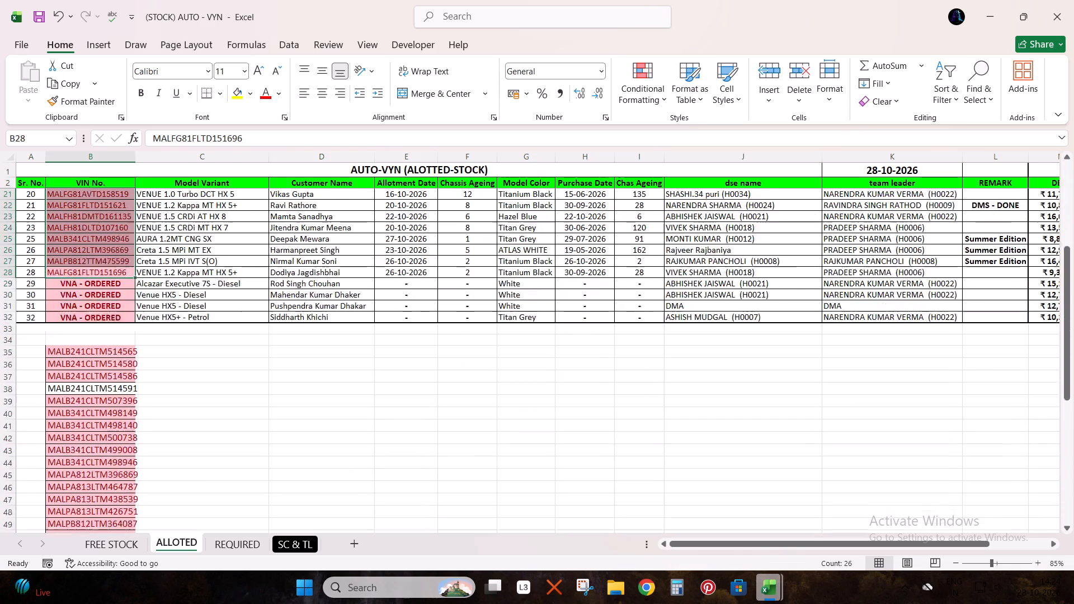
{"action": "scroll", "coordinate": [85, 304], "scroll_direction": "down", "scroll_amount": 2}
{"action": "left_click", "coordinate": [105, 287]}
{"action": "scroll", "coordinate": [138, 435], "scroll_direction": "down", "scroll_amount": 3}
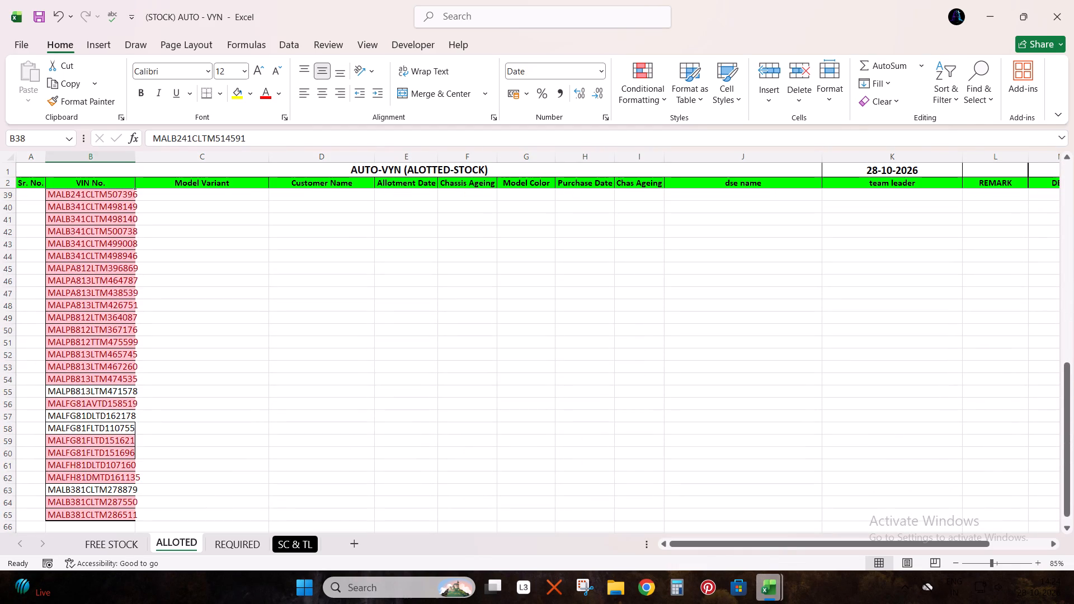
{"action": "left_click", "coordinate": [109, 392], "text": "ctrl"}
{"action": "left_click_drag", "start_coordinate": [115, 415], "coordinate": [117, 427], "text": "ctrl"}
{"action": "left_click", "coordinate": [112, 492], "text": "ctrl"}
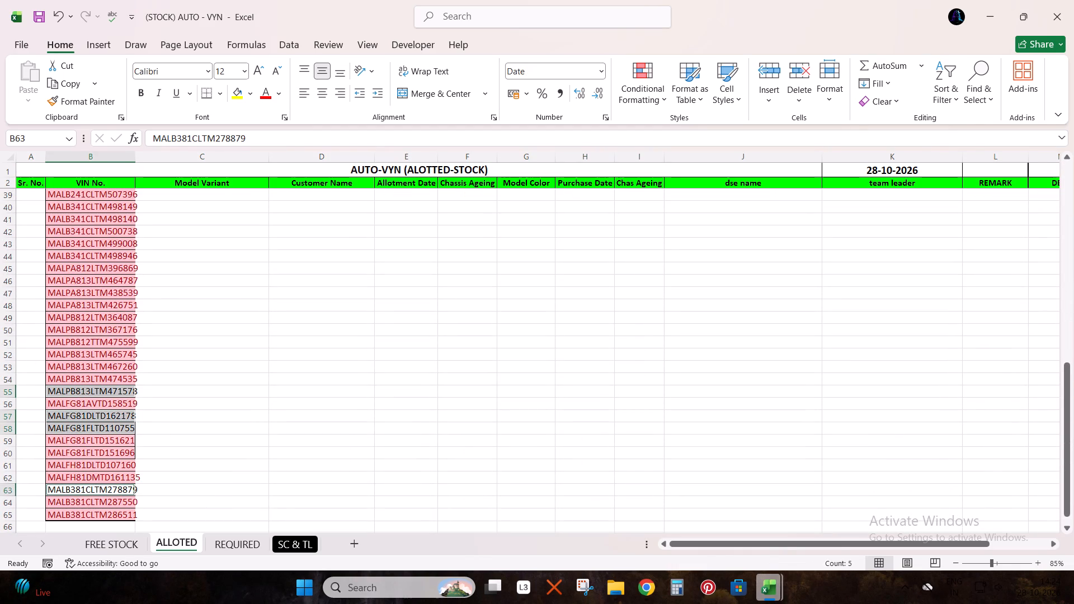
{"action": "scroll", "coordinate": [265, 446], "scroll_direction": "down", "scroll_amount": 1}
{"action": "key", "text": "ctrl+c"}
Paste the five VINs below the STOCK sheet's list at D151 in the ALLOCATION STOCK SHEET - Copy (2) workbook.
{"action": "key", "text": "alt+Tab"}
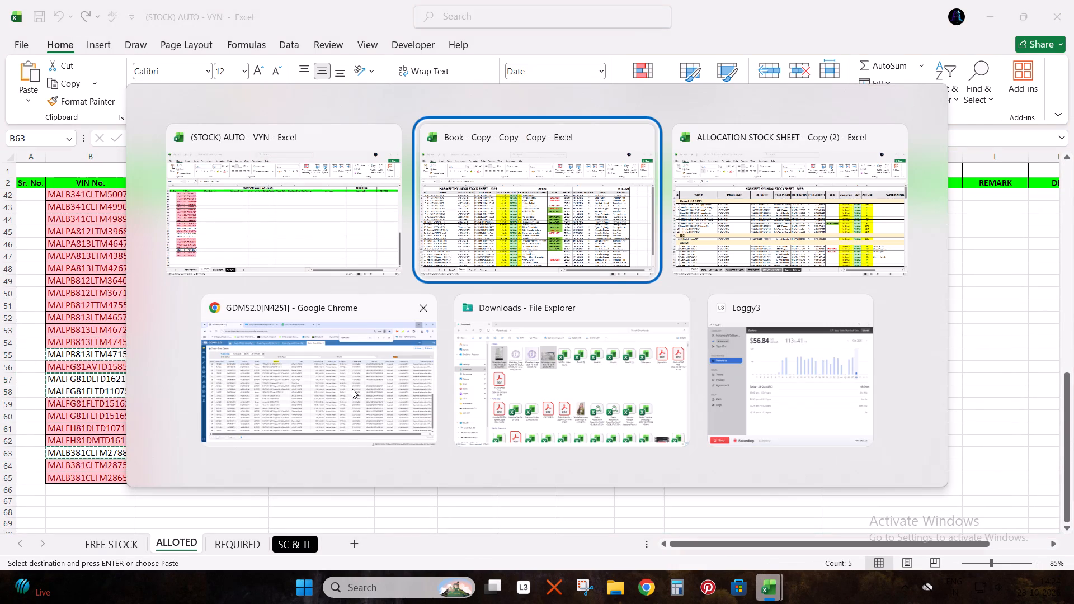
{"action": "key", "text": "alt+Tab"}
{"action": "scroll", "coordinate": [438, 381], "scroll_direction": "down", "scroll_amount": 15}
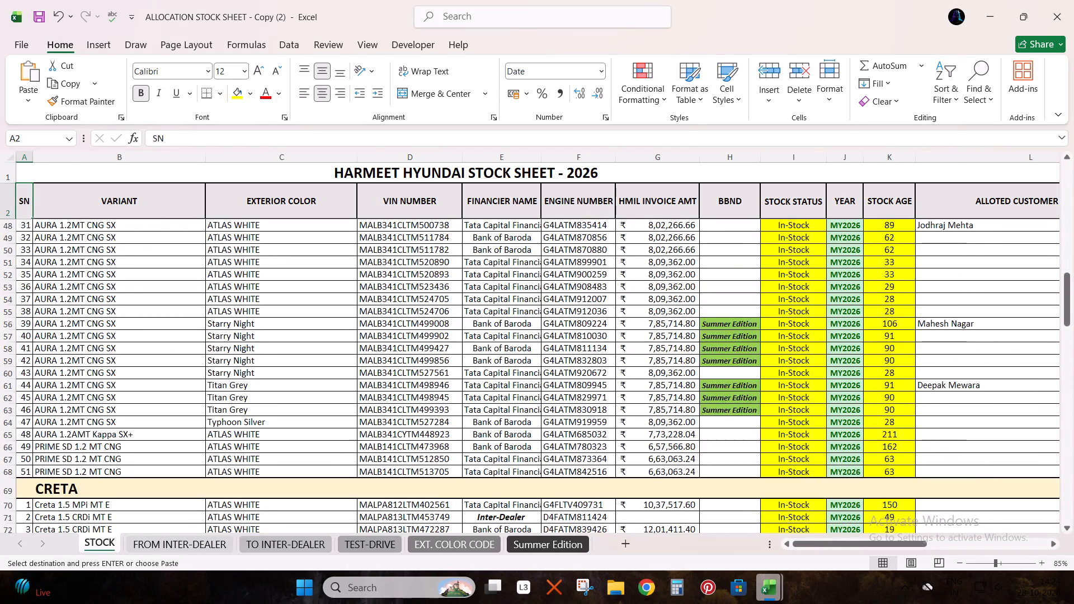
{"action": "scroll", "coordinate": [438, 381], "scroll_direction": "down", "scroll_amount": 5}
{"action": "scroll", "coordinate": [438, 381], "scroll_direction": "up", "scroll_amount": 1}
{"action": "scroll", "coordinate": [438, 381], "scroll_direction": "down", "scroll_amount": 10}
{"action": "scroll", "coordinate": [438, 381], "scroll_direction": "up", "scroll_amount": 1}
{"action": "scroll", "coordinate": [438, 381], "scroll_direction": "down", "scroll_amount": 4}
{"action": "scroll", "coordinate": [438, 381], "scroll_direction": "up", "scroll_amount": 1}
{"action": "scroll", "coordinate": [438, 381], "scroll_direction": "down", "scroll_amount": 1}
{"action": "scroll", "coordinate": [438, 381], "scroll_direction": "up", "scroll_amount": 1}
{"action": "scroll", "coordinate": [438, 381], "scroll_direction": "down", "scroll_amount": 9}
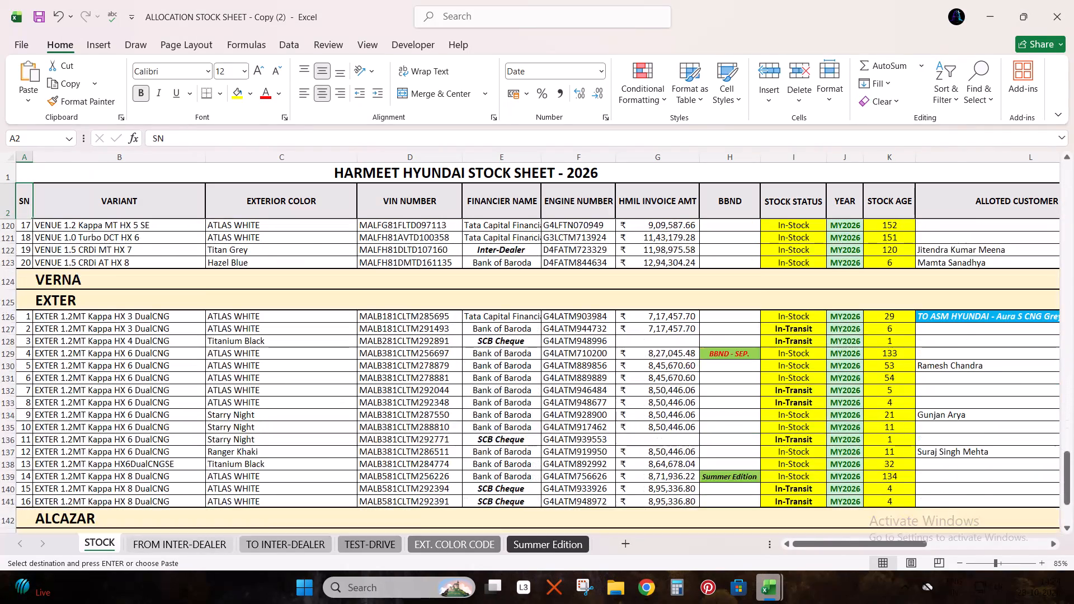
{"action": "scroll", "coordinate": [438, 381], "scroll_direction": "down", "scroll_amount": 4}
{"action": "scroll", "coordinate": [438, 381], "scroll_direction": "up", "scroll_amount": 1}
{"action": "scroll", "coordinate": [438, 381], "scroll_direction": "down", "scroll_amount": 1}
{"action": "left_click", "coordinate": [418, 459]}
{"action": "key", "text": "ctrl+v"}
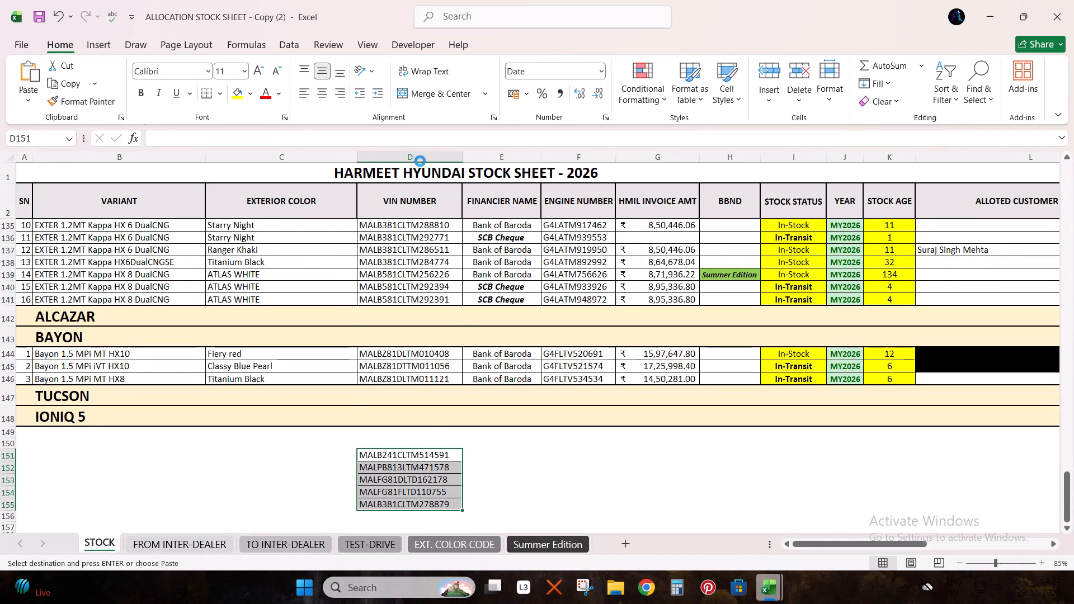
Highlight duplicate values across the STOCK sheet's VIN NUMBER column with light red fill.
{"action": "left_click", "coordinate": [420, 158]}
{"action": "left_click", "coordinate": [638, 94]}
{"action": "left_click", "coordinate": [684, 131]}
{"action": "left_click", "coordinate": [784, 305]}
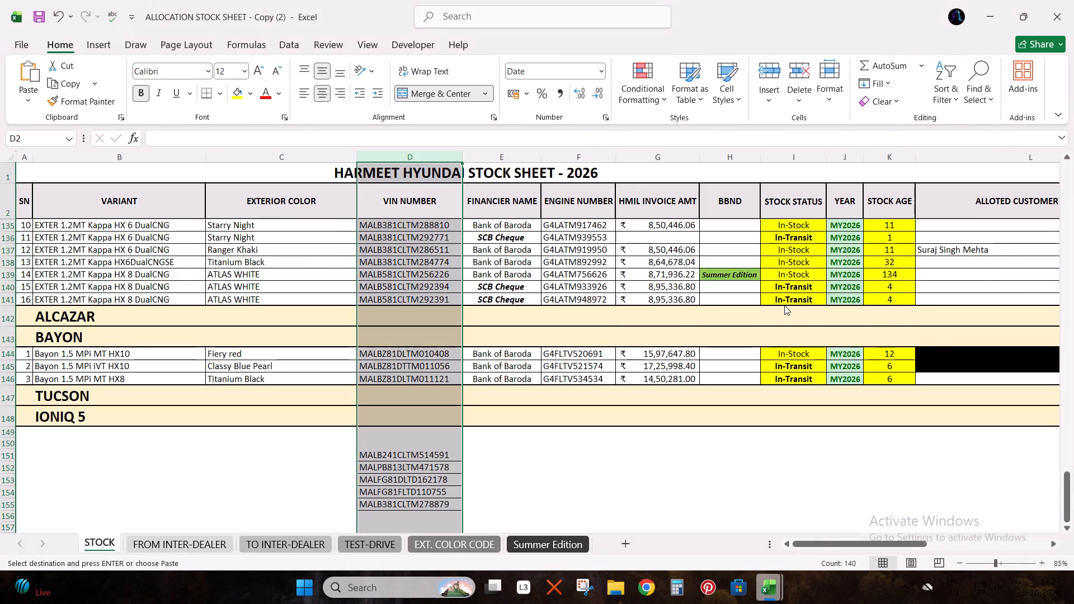
{"action": "key", "text": "Return"}
Add filters to the header row and filter the VIN NUMBER column by the pink cell colour.
{"action": "left_click", "coordinate": [425, 208]}
{"action": "key", "text": "ctrl+shift+l"}
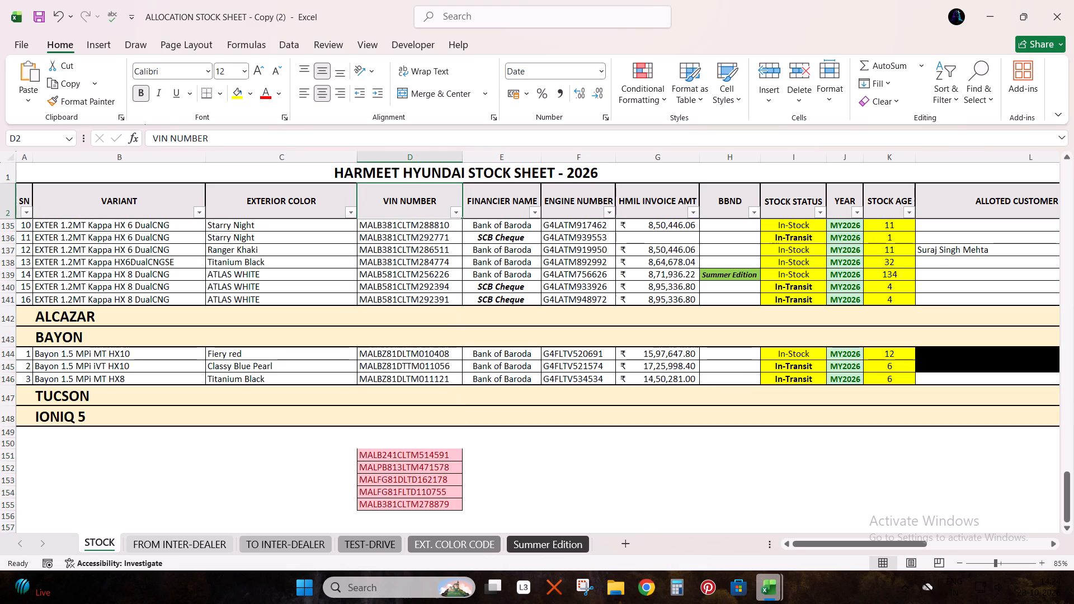
{"action": "key", "text": "alt+Down"}
{"action": "key", "text": "Down"}
{"action": "key", "text": "Down"}
{"action": "key", "text": "Down"}
{"action": "key", "text": "Down"}
{"action": "key", "text": "Down"}
{"action": "key", "text": "Down"}
{"action": "key", "text": "Right"}
{"action": "key", "text": "Down"}
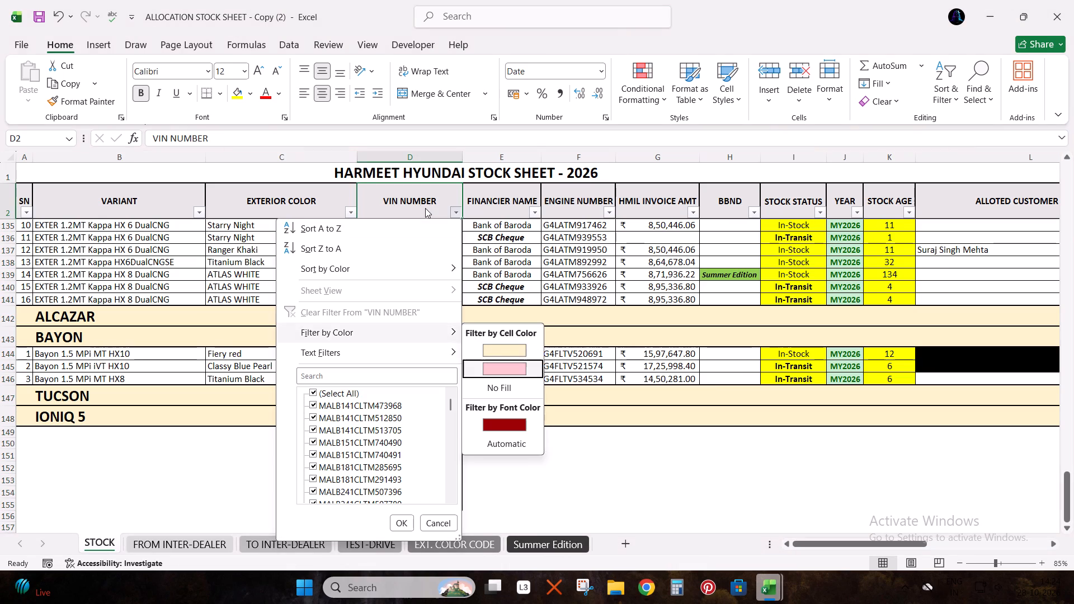
{"action": "key", "text": "Return"}
{"action": "key", "text": "Down"}
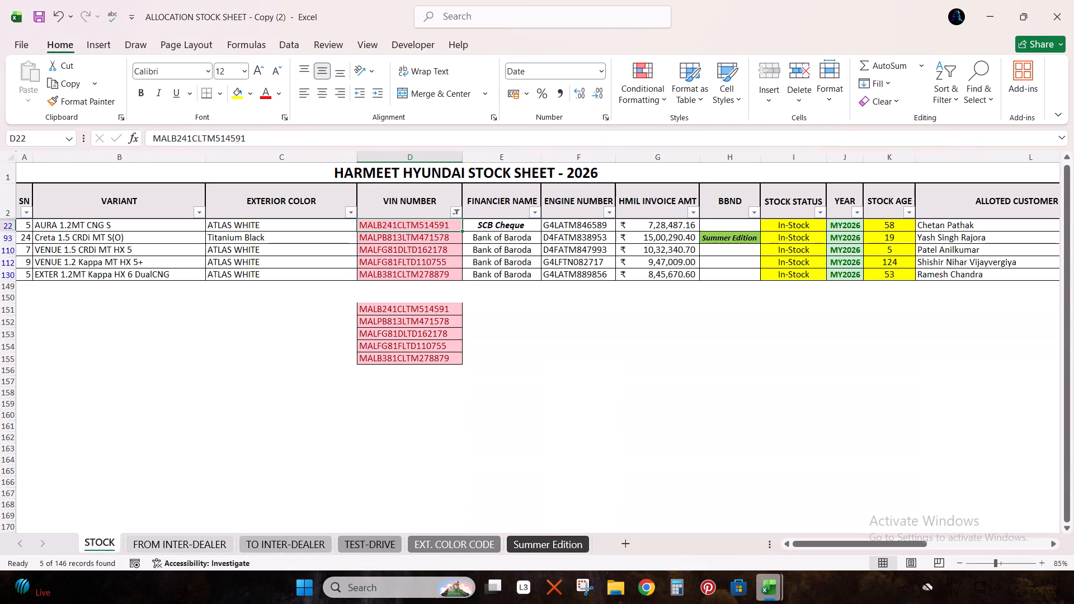
{"action": "key", "text": "Escape"}
In the (STOCK) AUTO - VYN workbook, insert eight blank rows above the first VNA - ORDERED row on the ALLOTED sheet.
{"action": "key", "text": "alt+Tab"}
{"action": "key", "text": "Escape"}
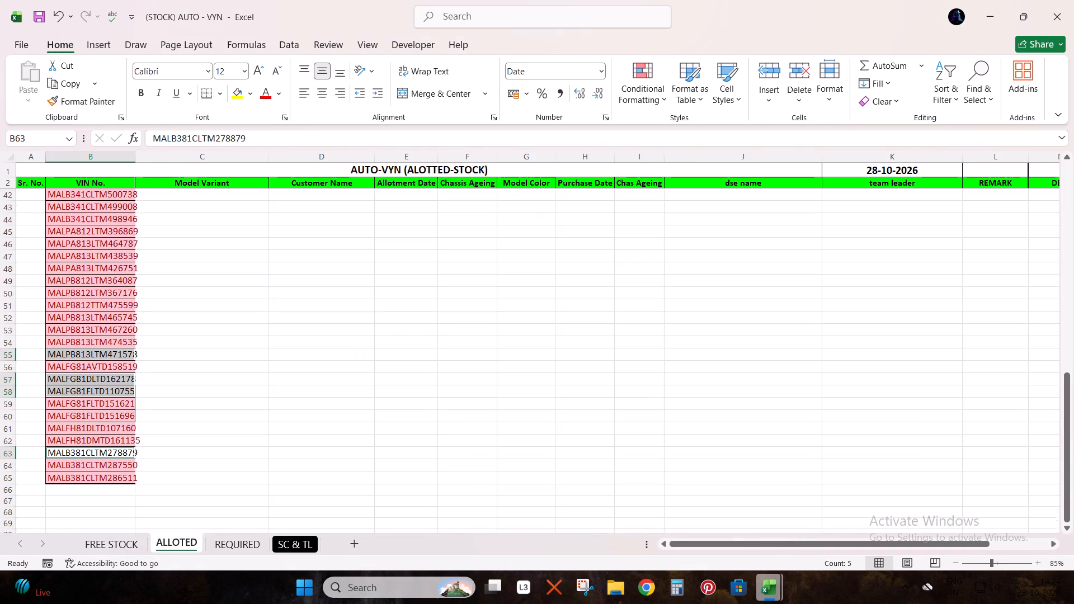
{"action": "key", "text": "ctrl+Up"}
{"action": "key", "text": "ctrl+Up"}
{"action": "key", "text": "ctrl+Up"}
{"action": "key", "text": "Down"}
{"action": "key", "text": "Down"}
{"action": "key", "text": "Down"}
{"action": "key", "text": "Down"}
{"action": "key", "text": "Down"}
{"action": "key", "text": "Down"}
{"action": "key", "text": "Down"}
{"action": "key", "text": "Down"}
{"action": "key", "text": "Down"}
{"action": "key", "text": "Down"}
{"action": "key", "text": "Down"}
{"action": "key", "text": "Down"}
{"action": "key", "text": "Down"}
{"action": "key", "text": "Down"}
{"action": "key", "text": "Down"}
{"action": "key", "text": "Down"}
{"action": "key", "text": "Down"}
{"action": "key", "text": "Down"}
{"action": "key", "text": "Down"}
{"action": "key", "text": "Down"}
{"action": "key", "text": "Down"}
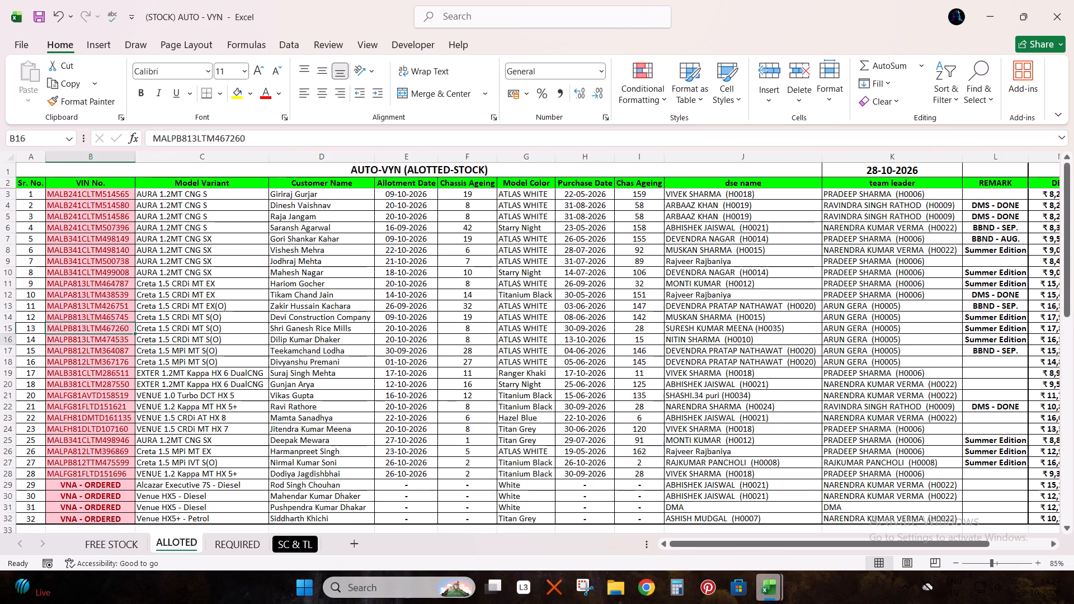
{"action": "key", "text": "Up"}
{"action": "key", "text": "Up"}
{"action": "key", "text": "Up"}
{"action": "key", "text": "Escape"}
{"action": "key", "text": "Escape"}
{"action": "key", "text": "shift+space"}
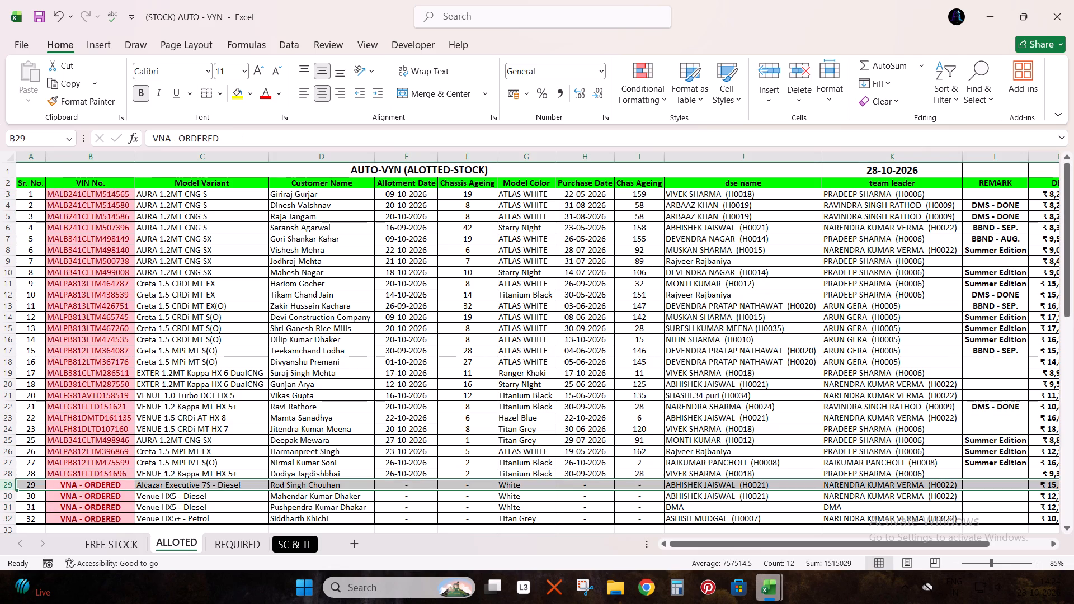
{"action": "key", "text": "ctrl+plus"}
{"action": "key", "text": "ctrl+plus"}
{"action": "key", "text": "ctrl+plus"}
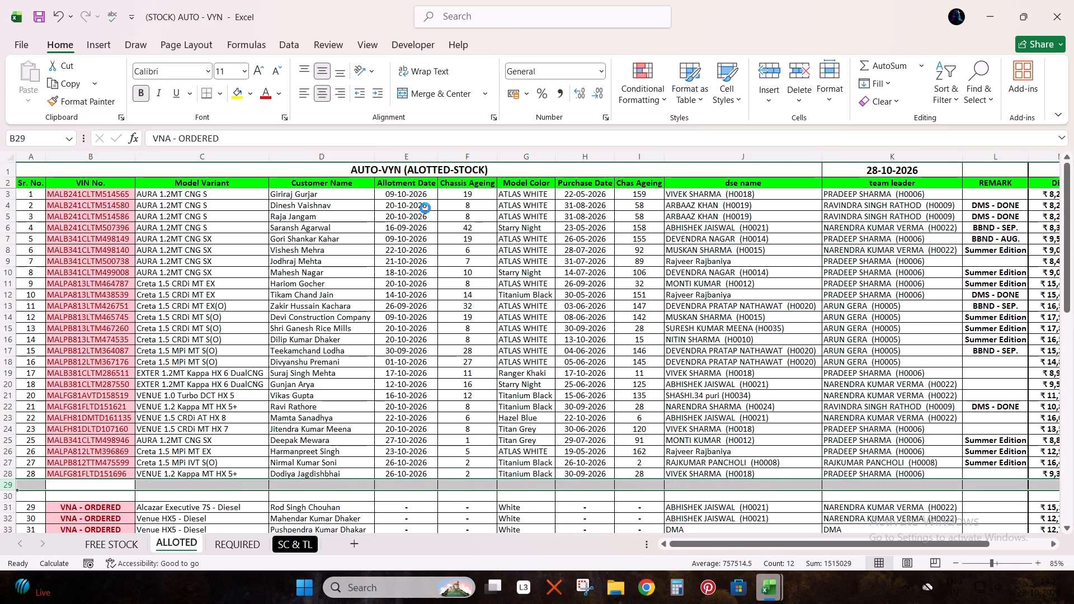
{"action": "key", "text": "ctrl+plus"}
{"action": "key", "text": "ctrl+plus"}
{"action": "key", "text": "ctrl+plus"}
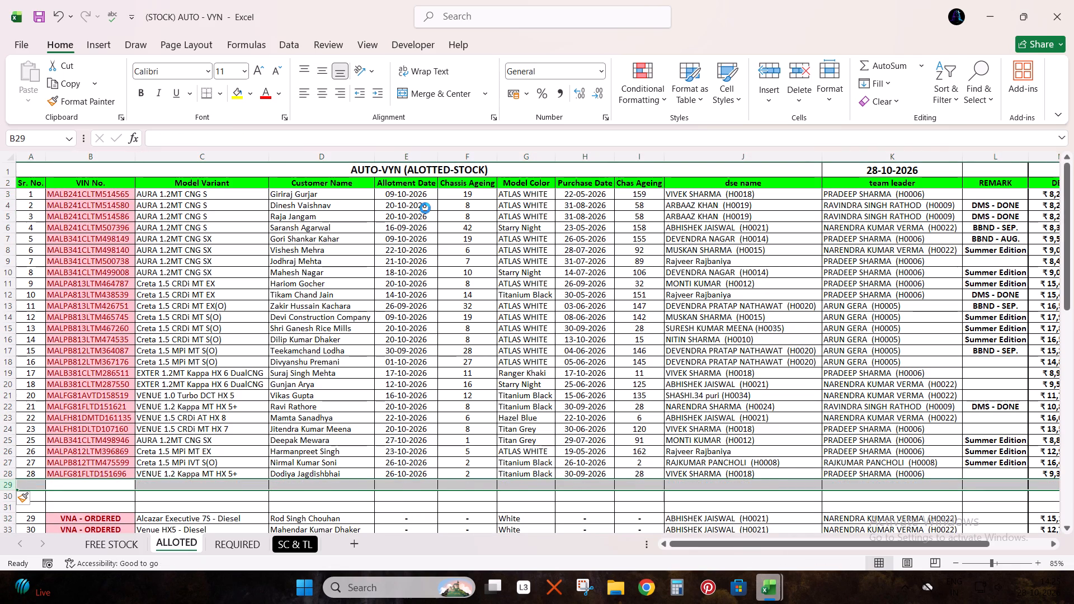
{"action": "key", "text": "ctrl+plus"}
{"action": "key", "text": "ctrl+plus"}
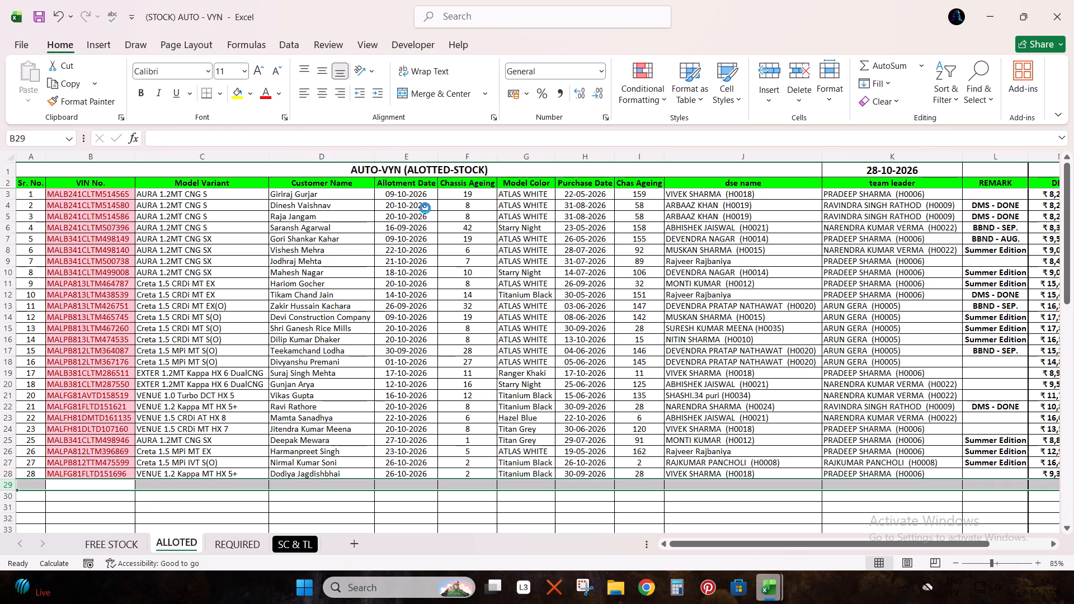
{"action": "key", "text": "Down"}
{"action": "key", "text": "Down"}
{"action": "key", "text": "Down"}
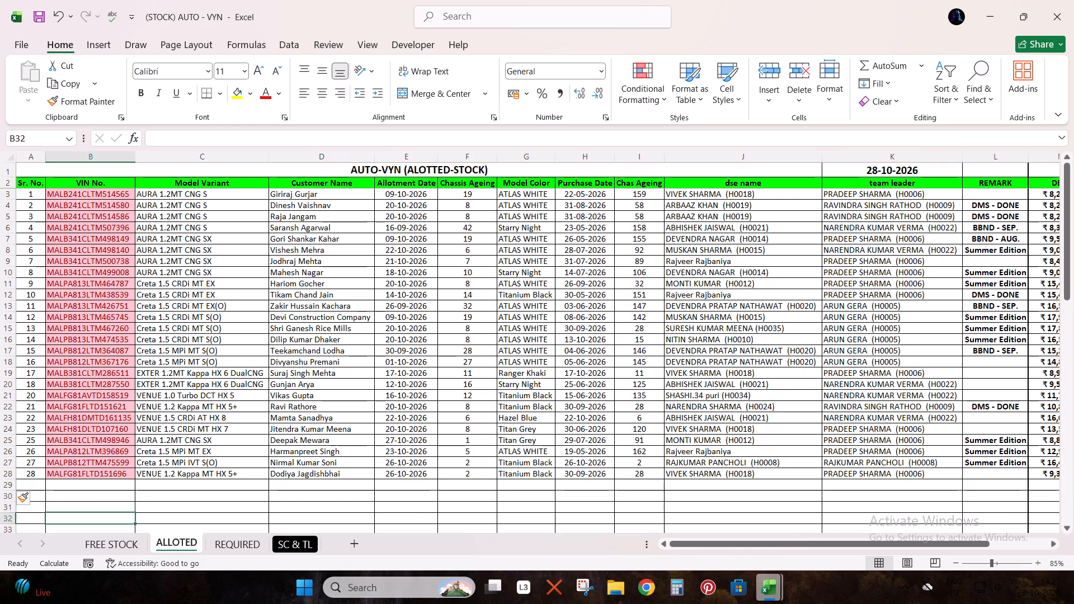
{"action": "key", "text": "Up"}
{"action": "key", "text": "Up"}
{"action": "key", "text": "Up"}
{"action": "key", "text": "Up"}
{"action": "key", "text": "Down"}
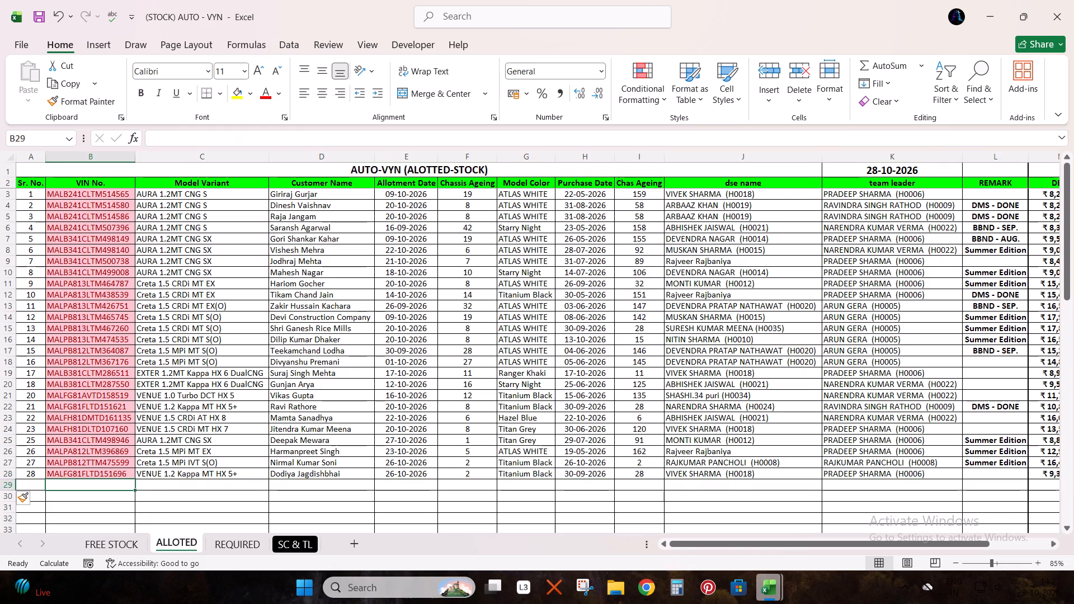
{"action": "key", "text": "Down"}
{"action": "key", "text": "Down"}
{"action": "key", "text": "ctrl+Down"}
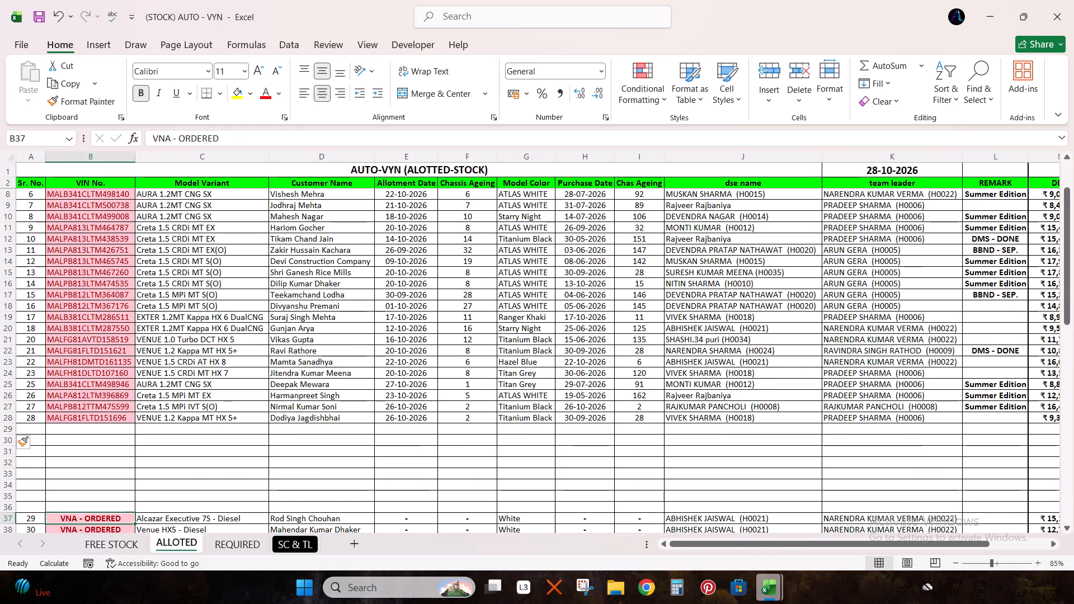
Copy the five filtered VINs from the STOCK sheet into the ALLOTED sheet's VIN No. column, starting at B29.
{"action": "key", "text": "ctrl+Up"}
{"action": "key", "text": "Down"}
{"action": "key", "text": "alt+Tab"}
{"action": "key", "text": "Up"}
{"action": "key", "text": "Down"}
{"action": "key", "text": "ctrl+shift+Down"}
{"action": "key", "text": "ctrl+c"}
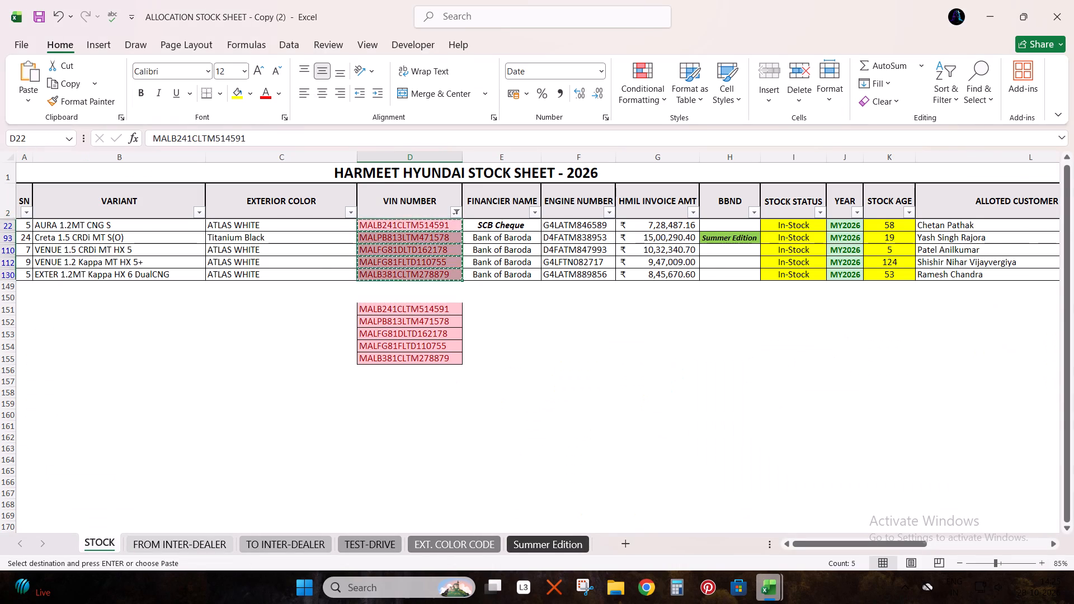
{"action": "key", "text": "alt+Tab"}
{"action": "key", "text": "ctrl+v"}
Copy the five filtered vehicles' VARIANT entries into the ALLOTED sheet's Model Variant column, starting at C29.
{"action": "key", "text": "Right"}
{"action": "key", "text": "alt+Tab"}
{"action": "key", "text": "Up"}
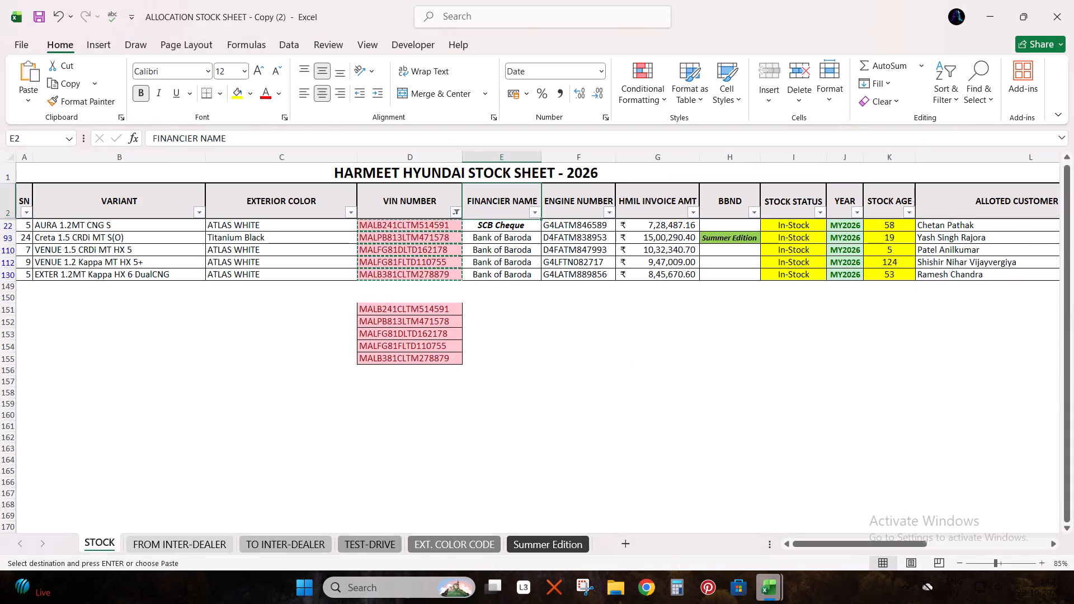
{"action": "key", "text": "Up"}
{"action": "key", "text": "Left"}
{"action": "key", "text": "Left"}
{"action": "key", "text": "Down"}
{"action": "key", "text": "Left"}
{"action": "key", "text": "ctrl+Left"}
{"action": "key", "text": "Down"}
{"action": "key", "text": "Right"}
{"action": "key", "text": "ctrl+shift+Down"}
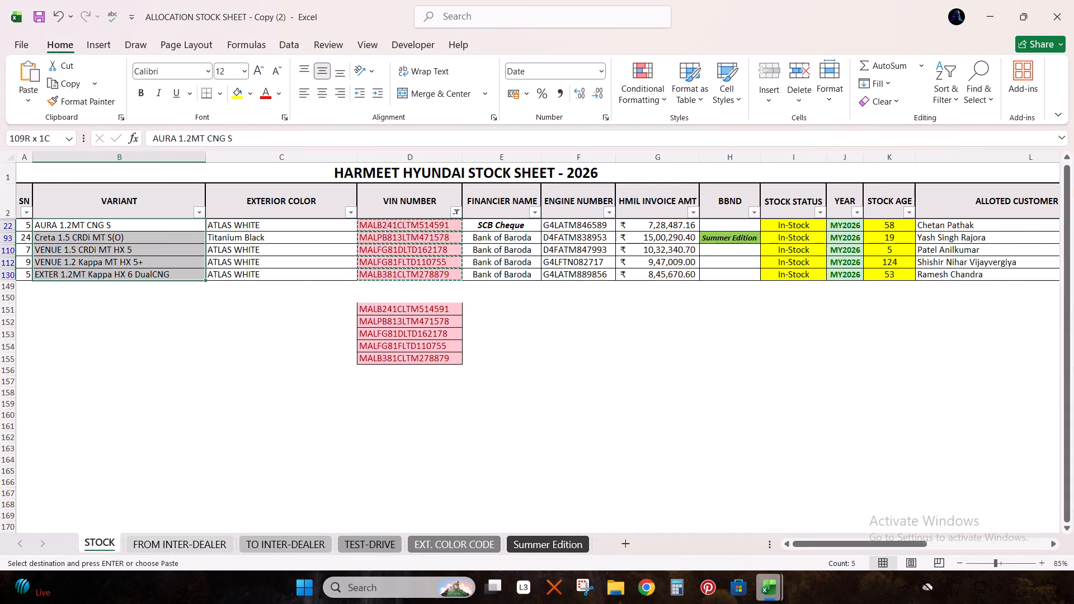
{"action": "key", "text": "ctrl+c"}
{"action": "key", "text": "alt+Tab"}
{"action": "key", "text": "Right"}
{"action": "key", "text": "ctrl+v"}
Copy the five filtered vehicles' ALLOTED CUSTOMER NAME entries from the STOCK sheet into the ALLOTED sheet's Customer Name column, starting at D29.
{"action": "key", "text": "Right"}
{"action": "key", "text": "alt+Tab"}
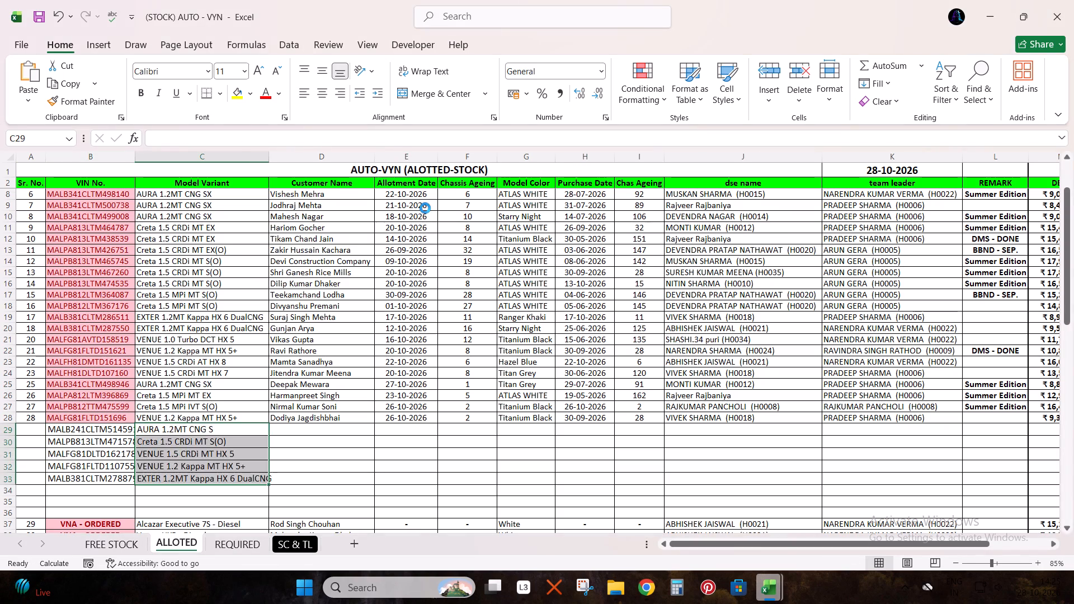
{"action": "key", "text": "Right"}
{"action": "key", "text": "Right"}
{"action": "key", "text": "Right"}
{"action": "key", "text": "Right"}
{"action": "key", "text": "Right"}
{"action": "key", "text": "Right"}
{"action": "key", "text": "Right"}
{"action": "key", "text": "Right"}
{"action": "key", "text": "Right"}
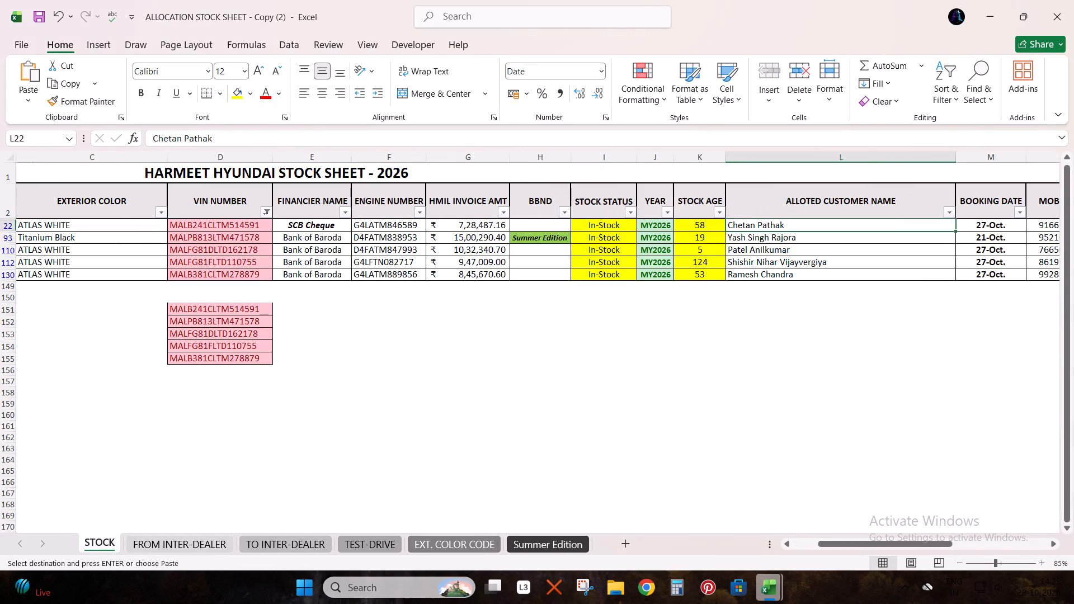
{"action": "key", "text": "ctrl+shift+Down"}
{"action": "key", "text": "ctrl+c"}
{"action": "key", "text": "alt+Tab"}
{"action": "key", "text": "Right"}
{"action": "key", "text": "ctrl+v"}
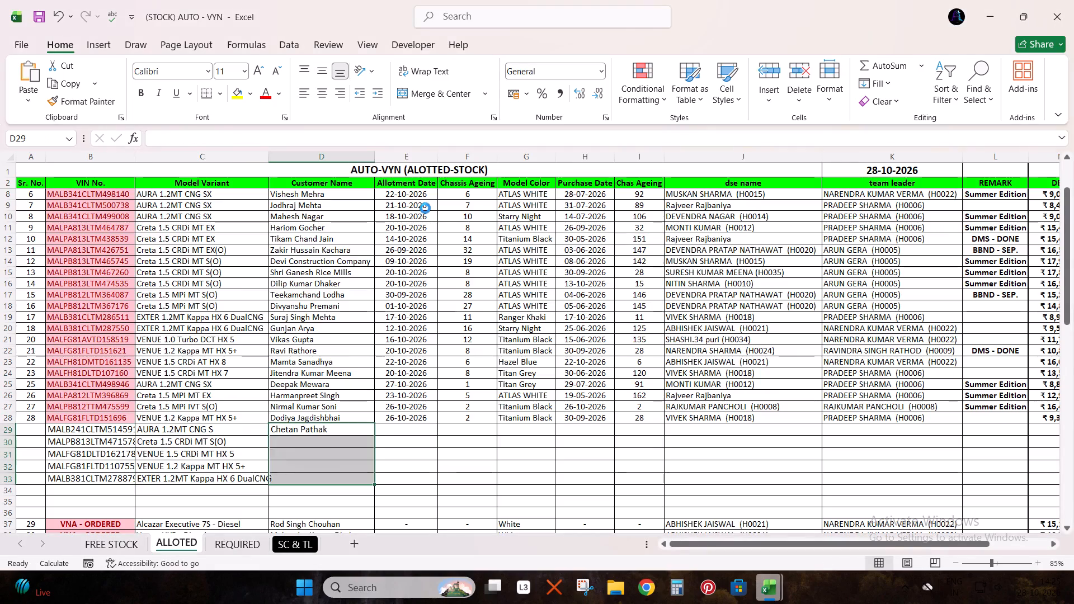
Copy the five vehicles' ALLOCATION DATE entries from the STOCK sheet into the ALLOTED sheet's Allotment Date column, starting at E29.
{"action": "key", "text": "Right"}
{"action": "key", "text": "alt+Tab"}
{"action": "key", "text": "Left"}
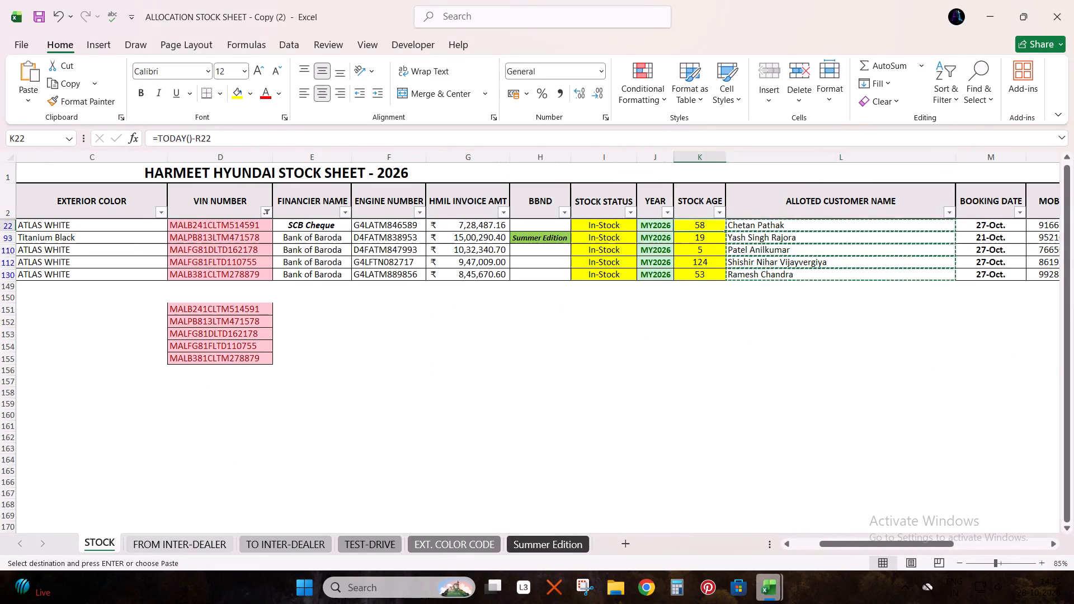
{"action": "key", "text": "Right"}
{"action": "key", "text": "Right"}
{"action": "key", "text": "Right"}
{"action": "key", "text": "Right"}
{"action": "key", "text": "Right"}
{"action": "key", "text": "Left"}
{"action": "key", "text": "ctrl+shift+Down"}
{"action": "key", "text": "ctrl+c"}
{"action": "key", "text": "alt+Tab"}
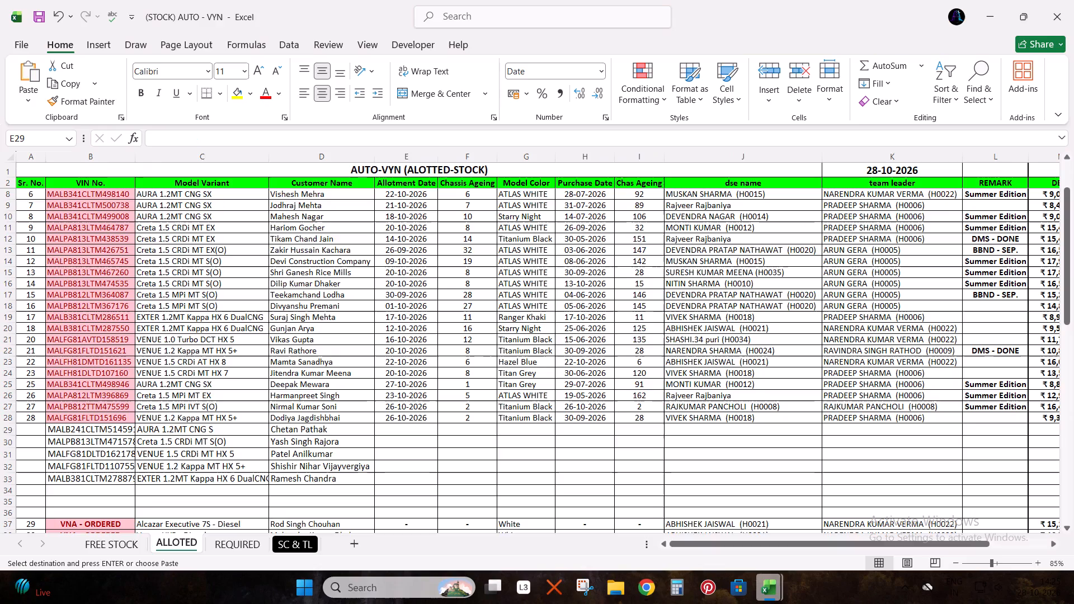
{"action": "key", "text": "ctrl+v"}
Fill the Chassis Ageing formula from F27:F28 down through row 33 on the ALLOTED sheet.
{"action": "key", "text": "Right"}
{"action": "key", "text": "Up"}
{"action": "key", "text": "Up"}
{"action": "key", "text": "shift+Down"}
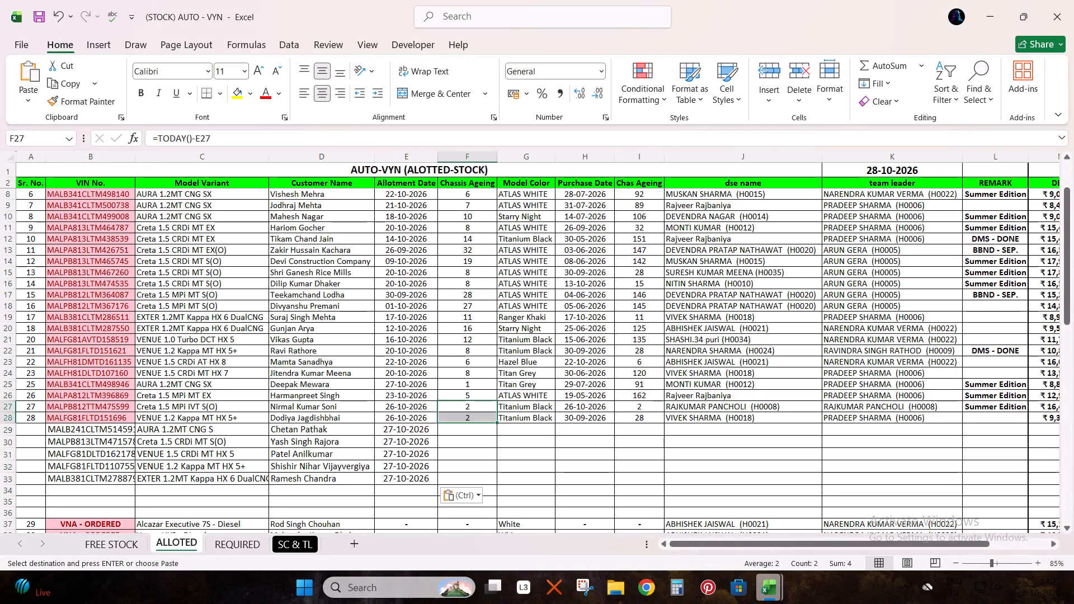
{"action": "double_click", "coordinate": [495, 424]}
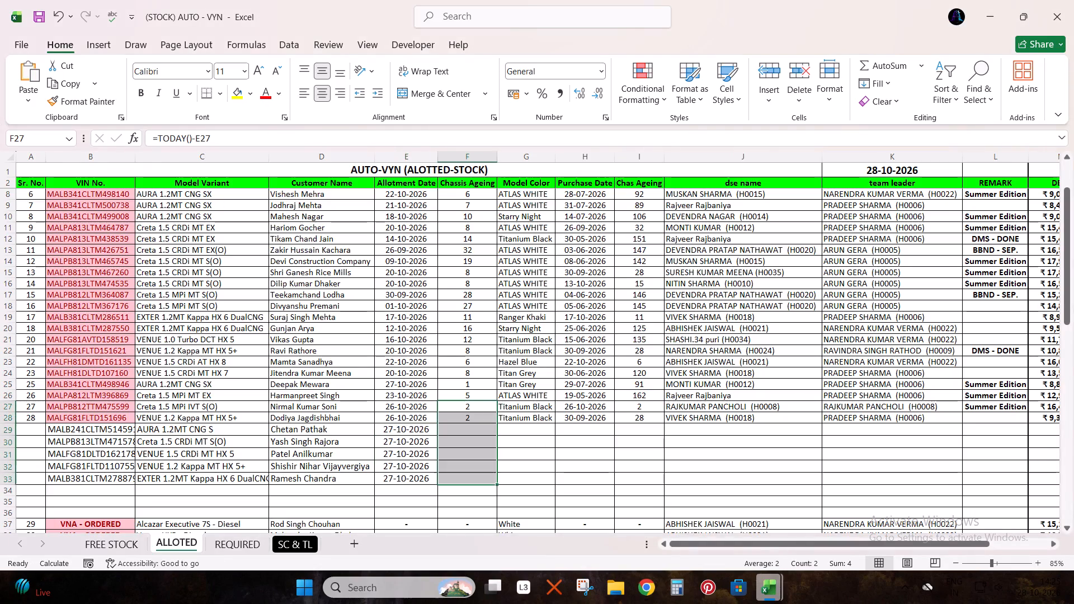
Copy the five filtered EXTERIOR COLOR entries from the STOCK sheet into the ALLOTED sheet's Model Color column, starting at G29.
{"action": "key", "text": "Right"}
{"action": "key", "text": "Down"}
{"action": "key", "text": "Down"}
{"action": "key", "text": "alt+Tab"}
{"action": "key", "text": "ctrl+Up"}
{"action": "key", "text": "ctrl+Left"}
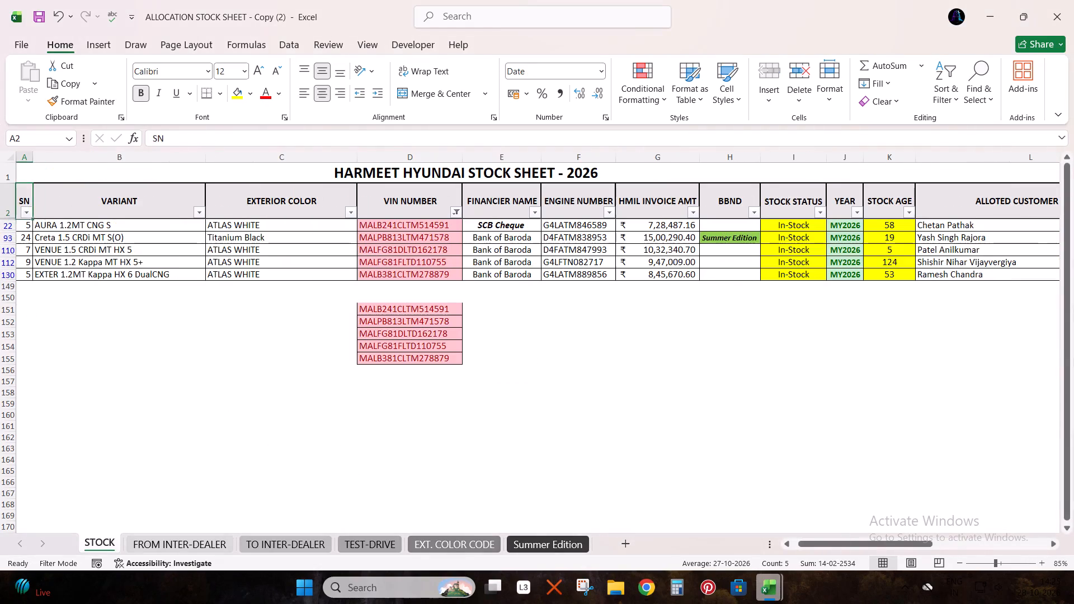
{"action": "key", "text": "Right"}
{"action": "key", "text": "Down"}
{"action": "key", "text": "Right"}
{"action": "key", "text": "ctrl+shift+Down"}
{"action": "key", "text": "ctrl+c"}
{"action": "key", "text": "alt+Tab"}
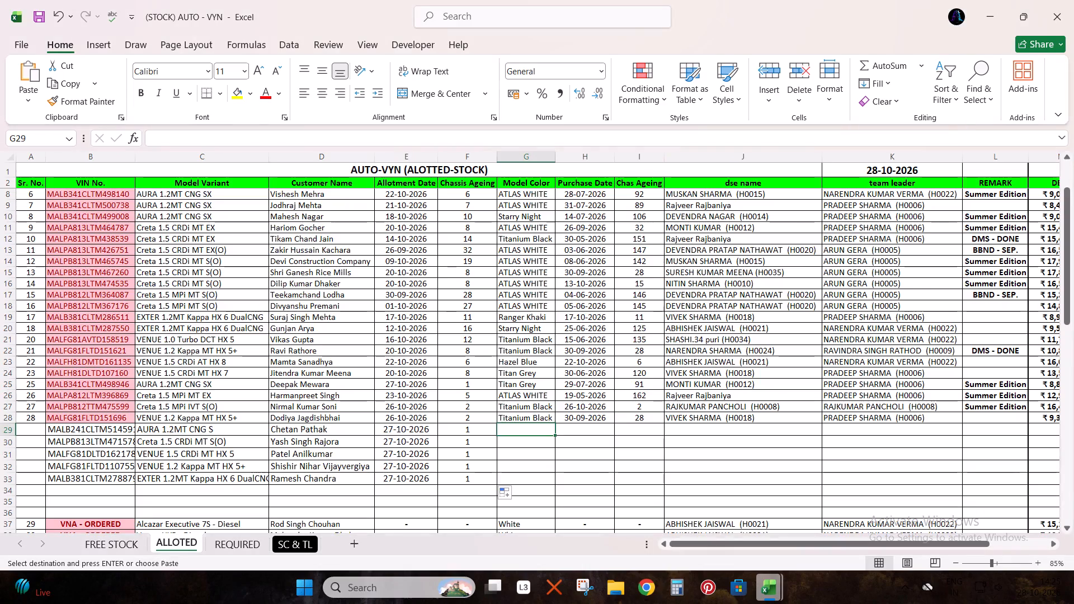
{"action": "key", "text": "ctrl+v"}
Copy the five PLANT BILLING DATE entries from the STOCK sheet into the ALLOTED sheet's Purchase Date column, starting at H29.
{"action": "key", "text": "Right"}
{"action": "key", "text": "alt+Tab"}
{"action": "key", "text": "ctrl+Right"}
{"action": "key", "text": "ctrl+Right"}
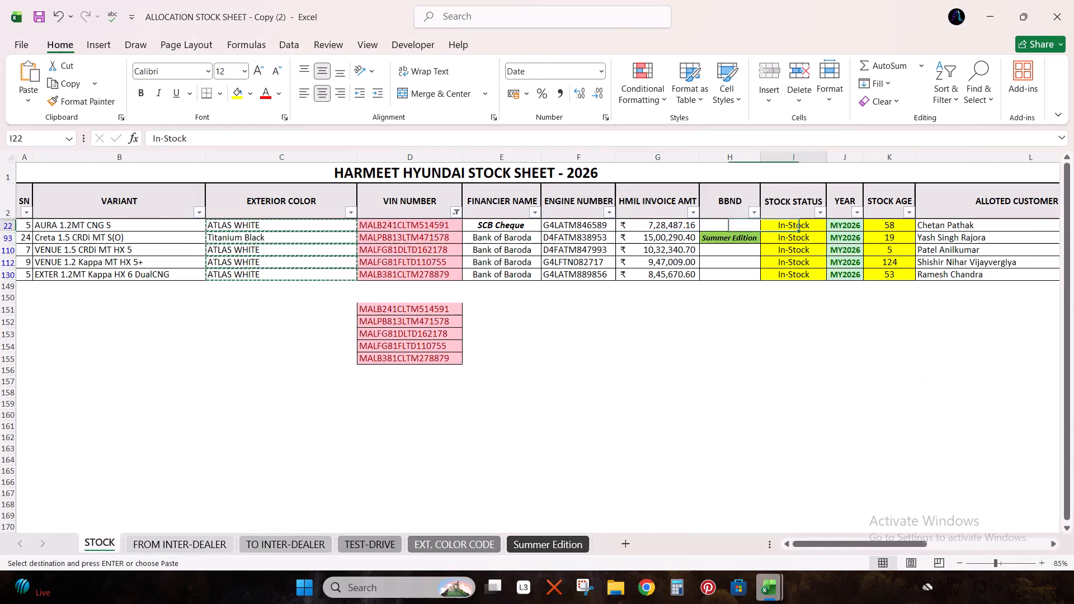
{"action": "key", "text": "ctrl+Right"}
{"action": "key", "text": "ctrl+shift+Down"}
{"action": "key", "text": "ctrl+c"}
{"action": "key", "text": "alt+Tab"}
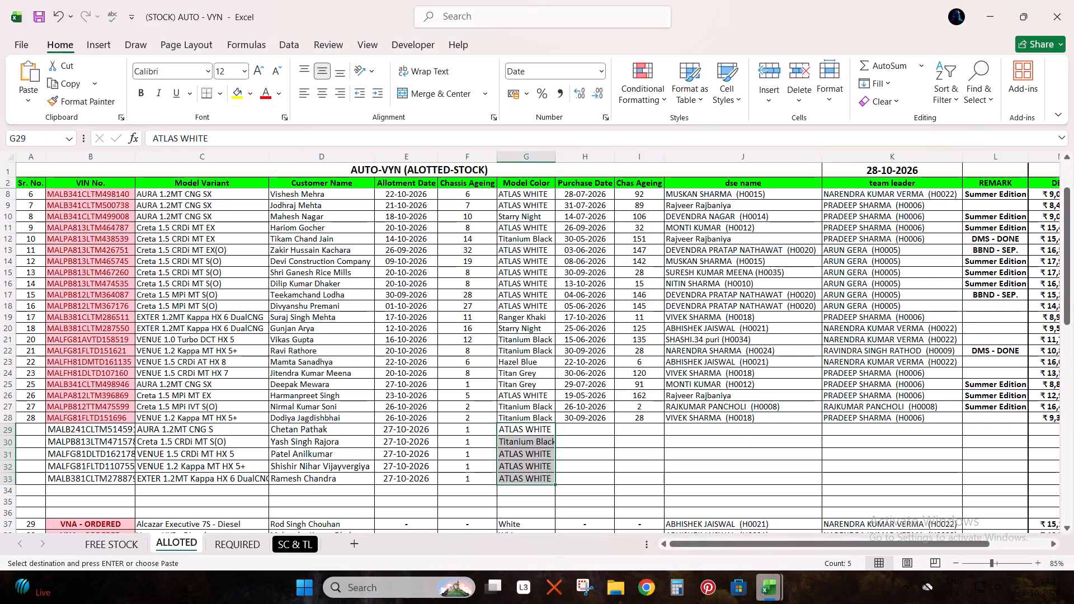
{"action": "key", "text": "Right"}
{"action": "key", "text": "ctrl+v"}
Fill the Chas Ageing formula from I27:I28 down through row 33.
{"action": "key", "text": "Right"}
{"action": "key", "text": "Up"}
{"action": "key", "text": "shift+Down"}
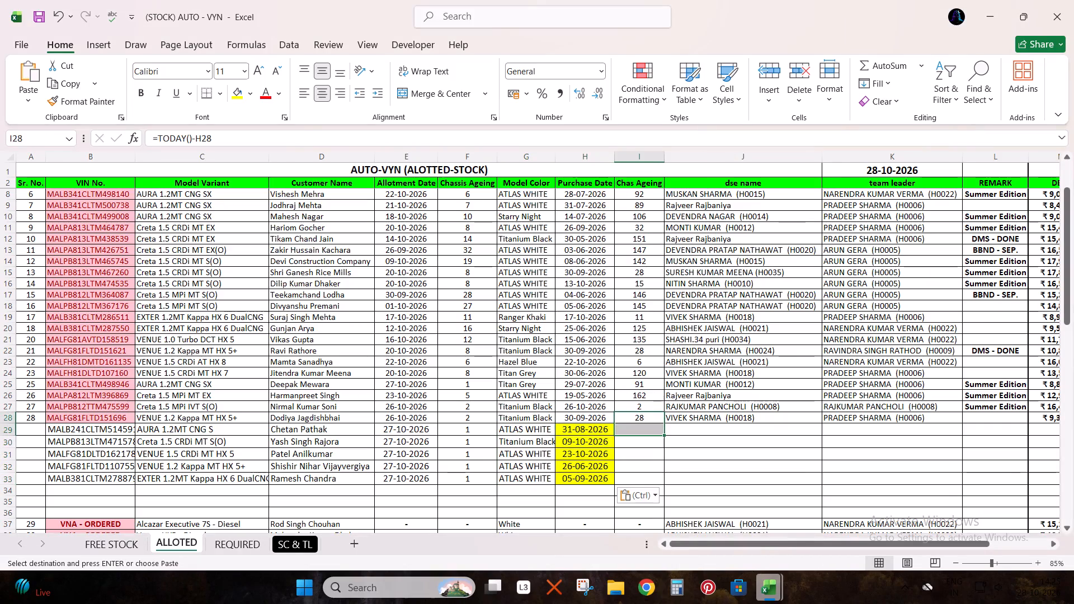
{"action": "key", "text": "Up"}
{"action": "key", "text": "shift+Down"}
{"action": "double_click", "coordinate": [663, 421]}
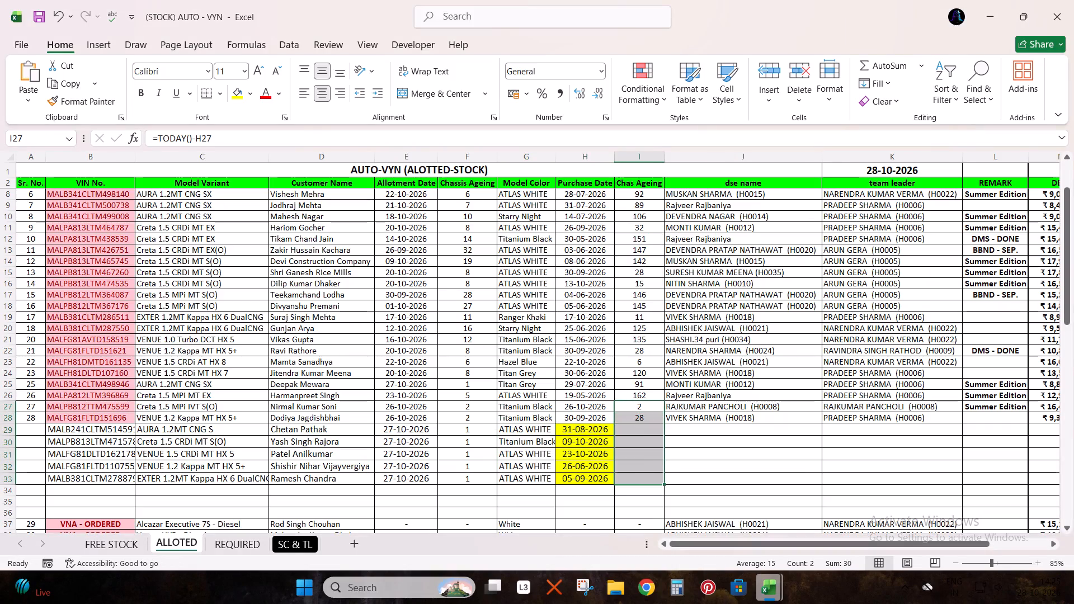
Enter the first new vehicle's dse name and team leader in J29 and K29, matching the STOCK sheet's EXECUTIVE and TEAM LEADER entries.
{"action": "key", "text": "Right"}
{"action": "key", "text": "Down"}
{"action": "key", "text": "Down"}
{"action": "key", "text": "alt+Tab"}
{"action": "key", "text": "Up"}
{"action": "key", "text": "Left"}
{"action": "key", "text": "Down"}
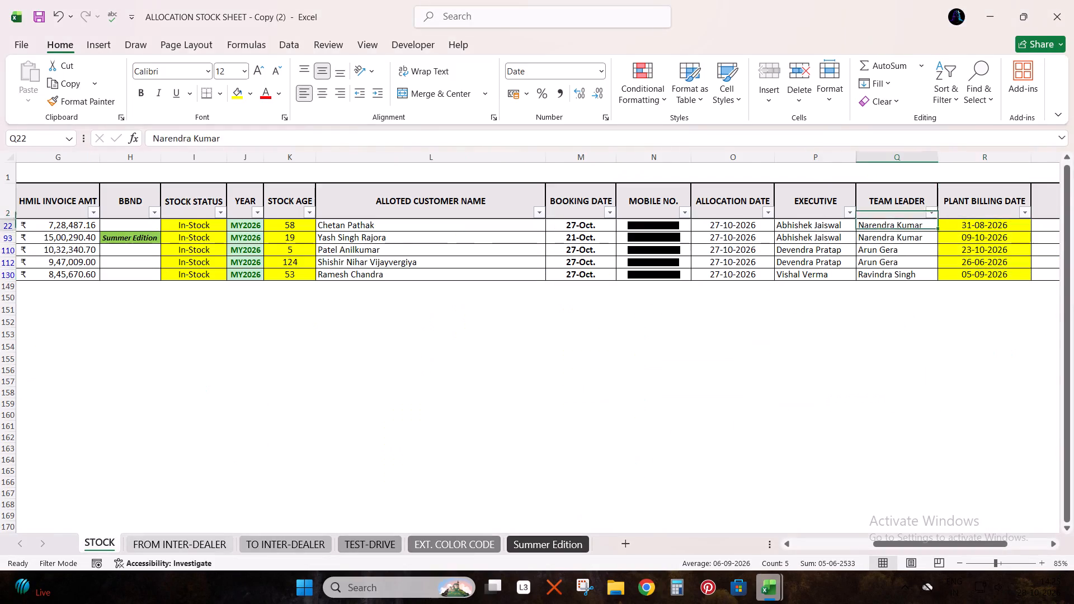
{"action": "key", "text": "Left"}
{"action": "key", "text": "alt+Tab"}
{"action": "type", "text": "abh"}
{"action": "key", "text": "Tab"}
{"action": "key", "text": "alt+Tab"}
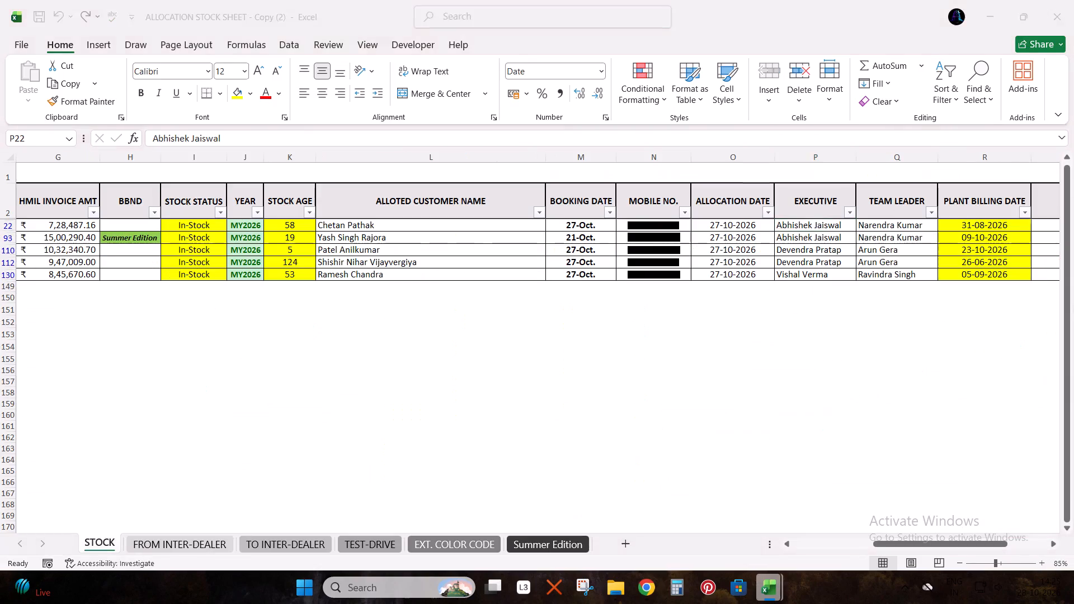
{"action": "key", "text": "alt+Tab"}
{"action": "type", "text": "na"}
{"action": "key", "text": "Return"}
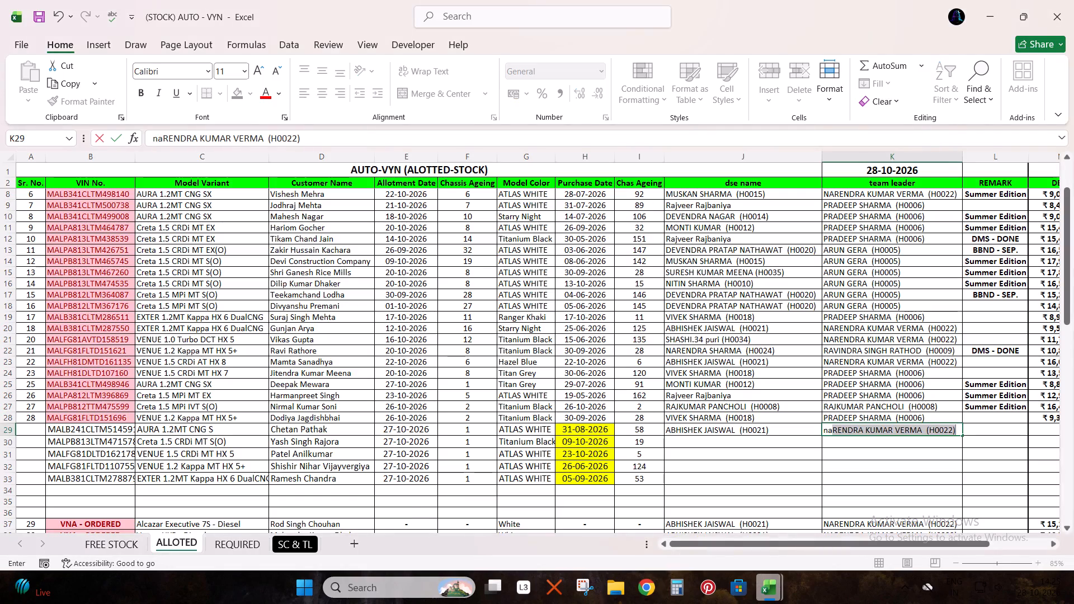
Check the second vehicle's executive on the STOCK sheet and fill the dse name and team leader from row 29 into row 30.
{"action": "key", "text": "Left"}
{"action": "key", "text": "alt+Tab"}
{"action": "key", "text": "Down"}
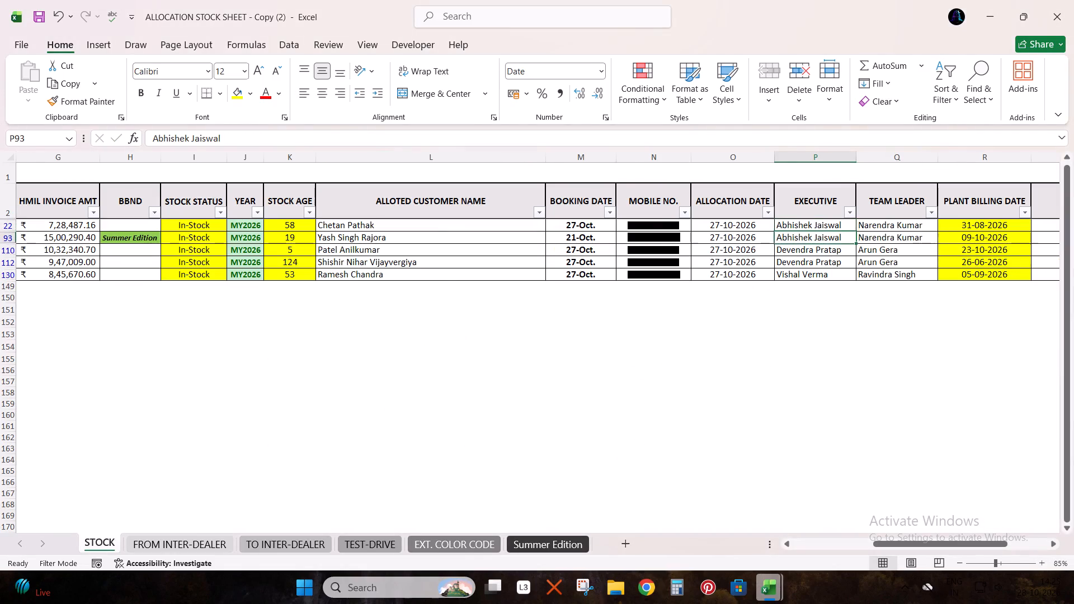
{"action": "key", "text": "alt+Tab"}
{"action": "key", "text": "shift+Right"}
{"action": "key", "text": "ctrl+d"}
{"action": "key", "text": "Down"}
Copy the dse name and team leader from row 18 into J31:K32 for the third and fourth new vehicles.
{"action": "key", "text": "alt+Tab"}
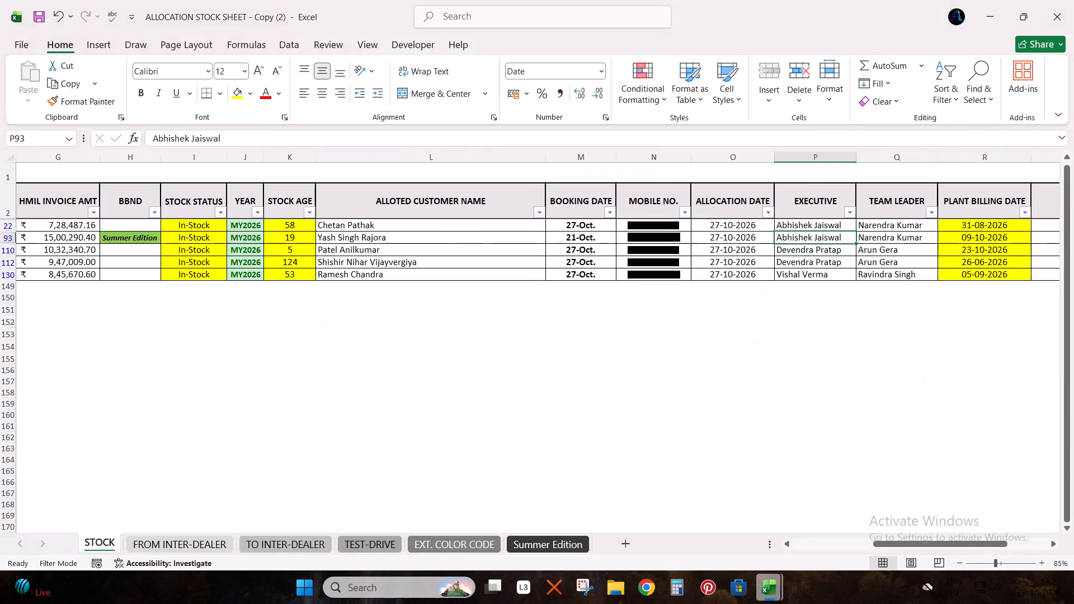
{"action": "key", "text": "Down"}
{"action": "key", "text": "alt+Tab"}
{"action": "key", "text": "Up"}
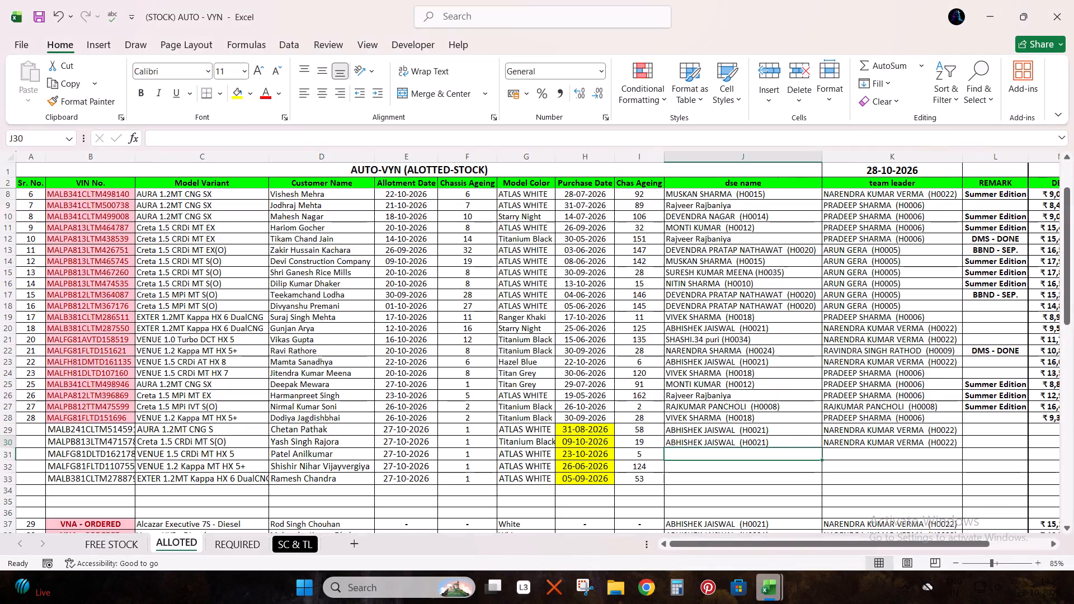
{"action": "key", "text": "Up"}
{"action": "key", "text": "Up"}
{"action": "key", "text": "Up"}
{"action": "key", "text": "Up"}
{"action": "key", "text": "Up"}
{"action": "key", "text": "Up"}
{"action": "key", "text": "Up"}
{"action": "key", "text": "Up"}
{"action": "key", "text": "Up"}
{"action": "key", "text": "Up"}
{"action": "key", "text": "Up"}
{"action": "key", "text": "Up"}
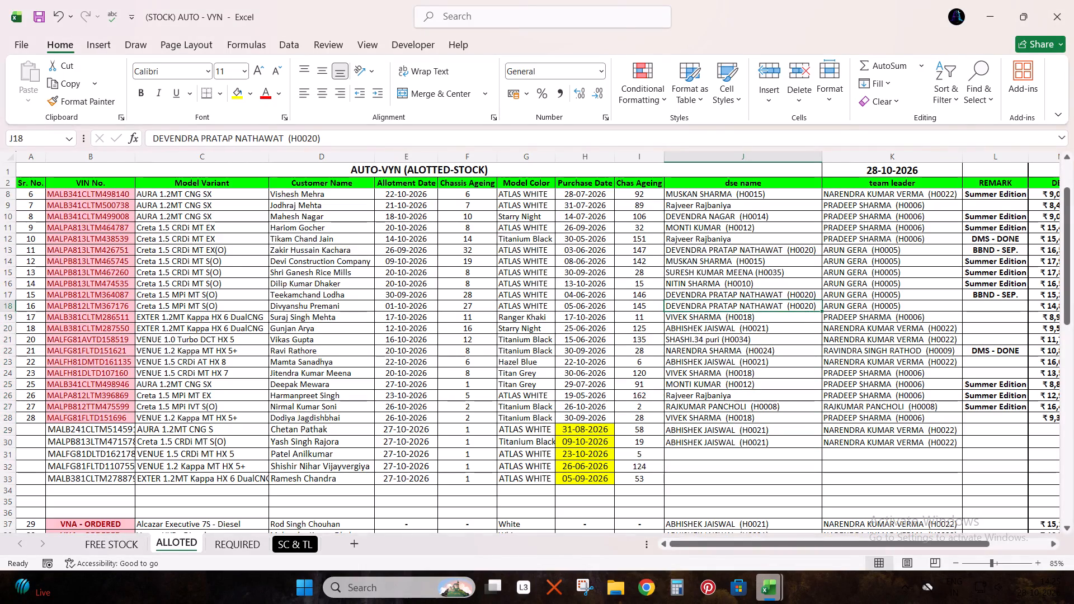
{"action": "key", "text": "shift+Right"}
{"action": "key", "text": "ctrl+c"}
{"action": "key", "text": "ctrl+Down"}
{"action": "key", "text": "Down"}
{"action": "key", "text": "shift+Down"}
{"action": "key", "text": "ctrl+v"}
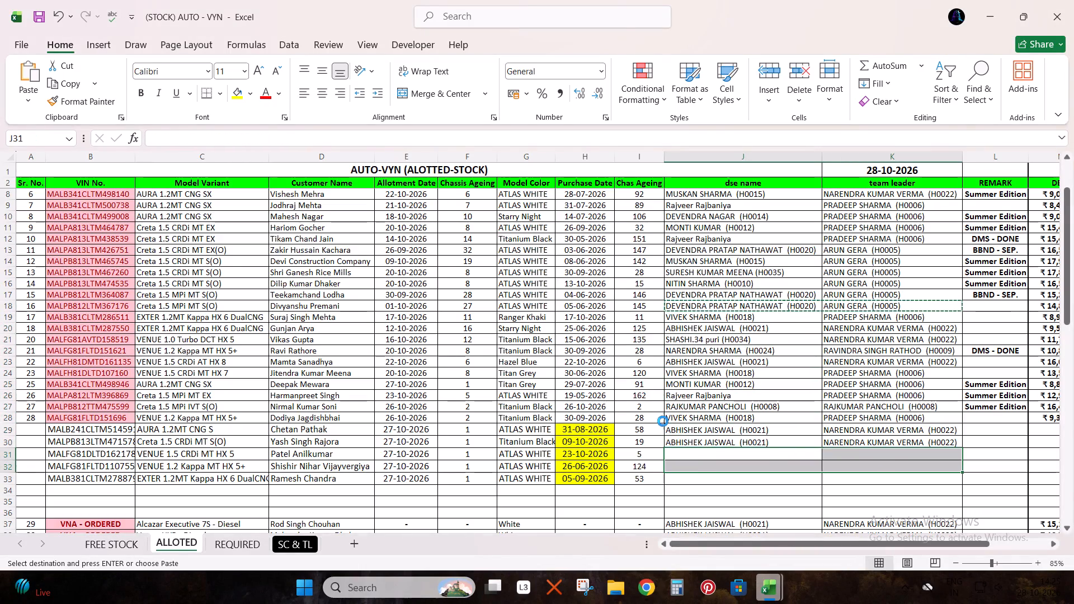
{"action": "key", "text": "ctrl+Down"}
{"action": "key", "text": "Escape"}
Copy the fifth vehicle's matching dse name and team leader from row 18 of the SC & TL sheet into J33:K33 on the ALLOTED sheet.
{"action": "key", "text": "Down"}
{"action": "key", "text": "alt+Tab"}
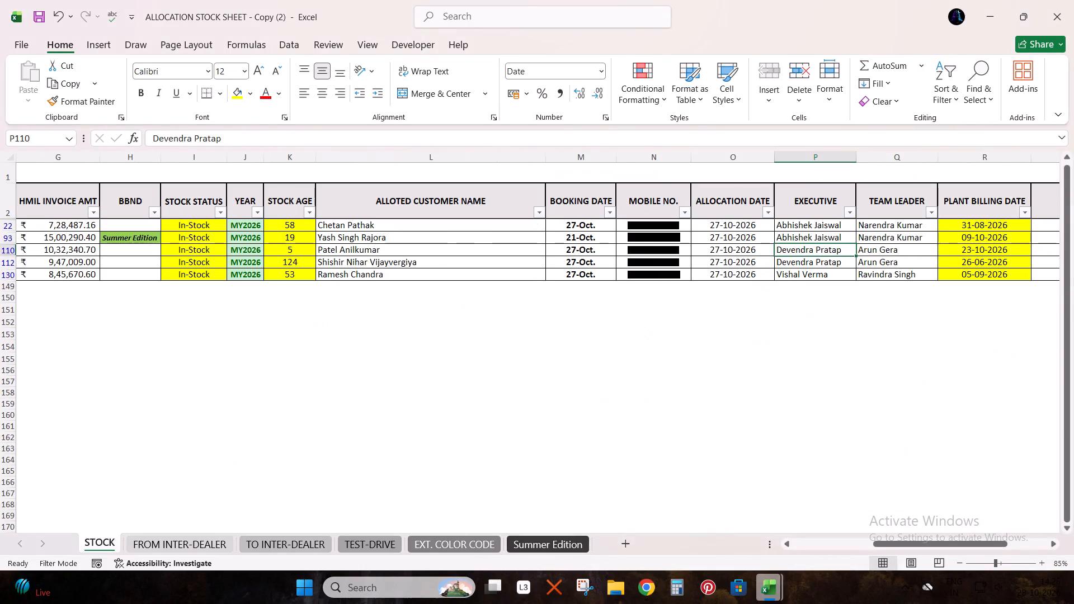
{"action": "key", "text": "alt+Tab"}
{"action": "type", "text": "vis"}
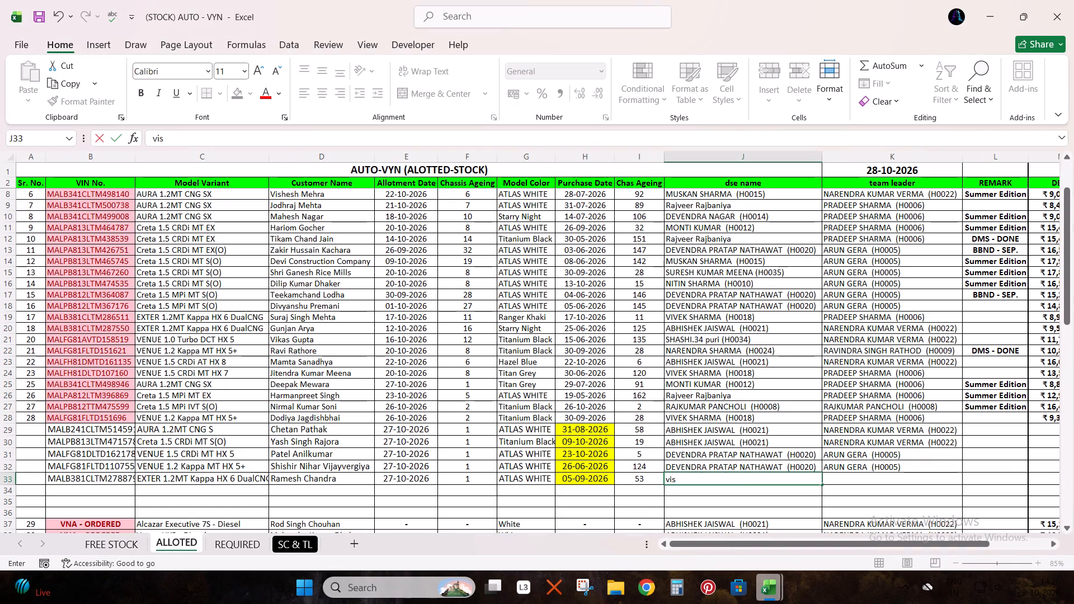
{"action": "key", "text": "Escape"}
{"action": "key", "text": "ctrl+Page_Down"}
{"action": "key", "text": "ctrl+Page_Down"}
{"action": "key", "text": "ctrl+Page_Down"}
{"action": "key", "text": "ctrl+Page_Down"}
{"action": "key", "text": "Down"}
{"action": "key", "text": "Right"}
{"action": "key", "text": "Down"}
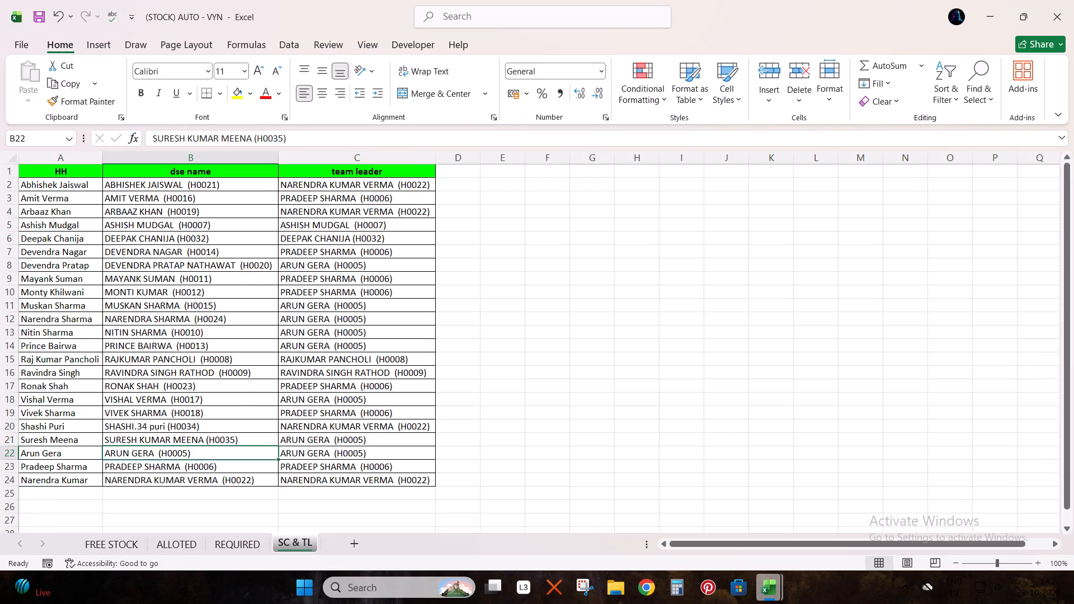
{"action": "key", "text": "Up"}
{"action": "key", "text": "Up"}
{"action": "key", "text": "Up"}
{"action": "key", "text": "Up"}
{"action": "key", "text": "shift+Right"}
{"action": "key", "text": "ctrl+c"}
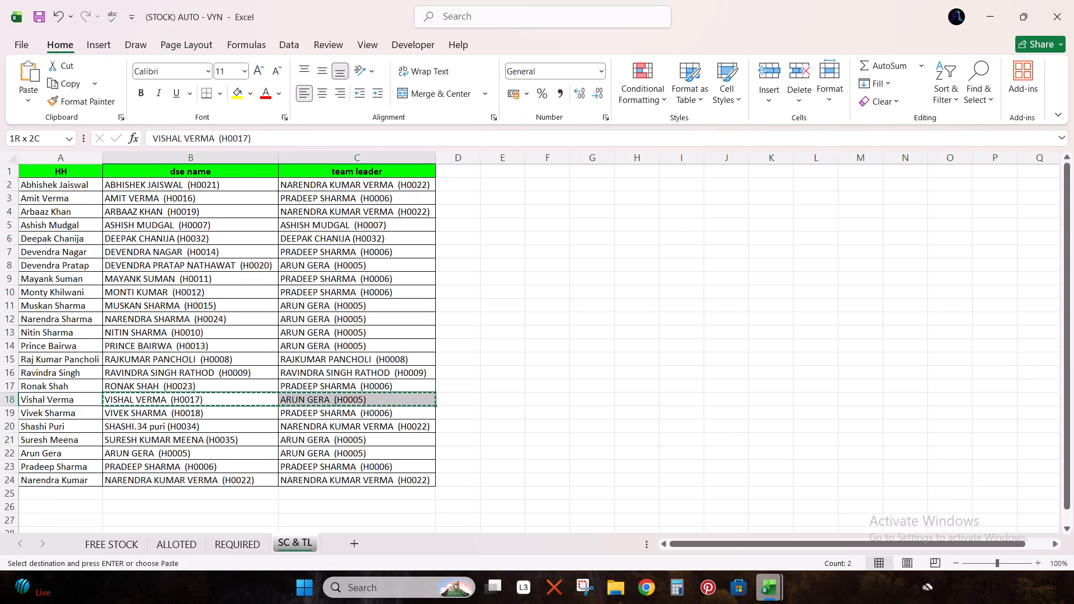
{"action": "key", "text": "ctrl+Page_Up"}
{"action": "key", "text": "ctrl+Page_Up"}
{"action": "key", "text": "ctrl+v"}
{"action": "key", "text": "Right"}
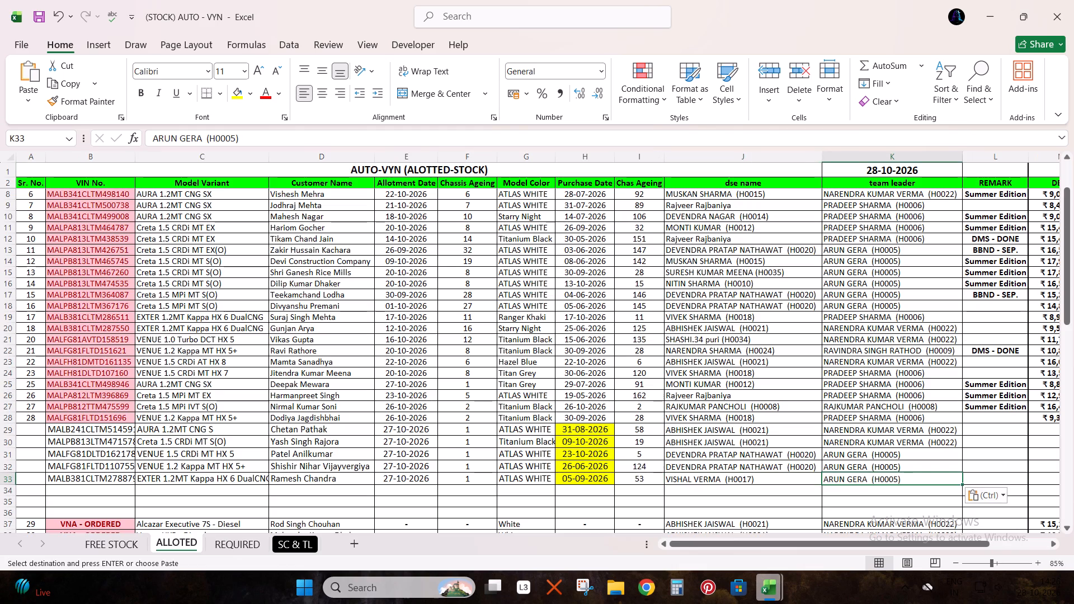
Replace the team leader in K33 with the one listed for that vehicle on the STOCK sheet, and save the workbook.
{"action": "type", "text": "arv"}
{"action": "key", "text": "Escape"}
{"action": "type", "text": "ra"}
{"action": "key", "text": "v"}
{"action": "key", "text": "Return"}
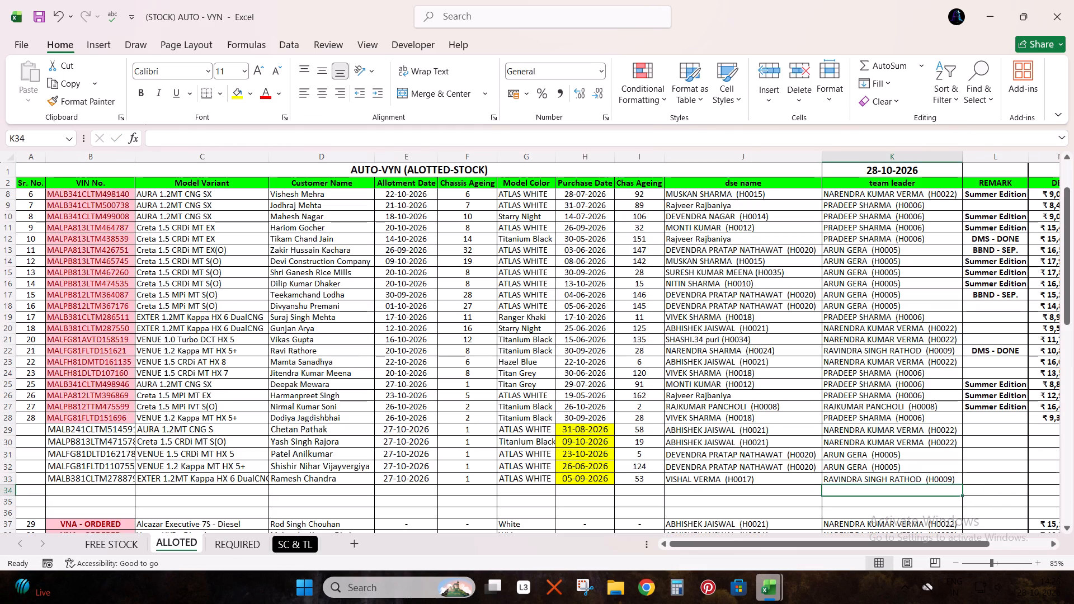
{"action": "key", "text": "ctrl+s"}
Apply row 28's formatting to the new vehicle rows 29 to 33 with Format Painter and save the workbook.
{"action": "key", "text": "Up"}
{"action": "key", "text": "Left"}
{"action": "key", "text": "ctrl+Left"}
{"action": "key", "text": "ctrl+Left"}
{"action": "key", "text": "Up"}
{"action": "key", "text": "Right"}
{"action": "key", "text": "Up"}
{"action": "key", "text": "Up"}
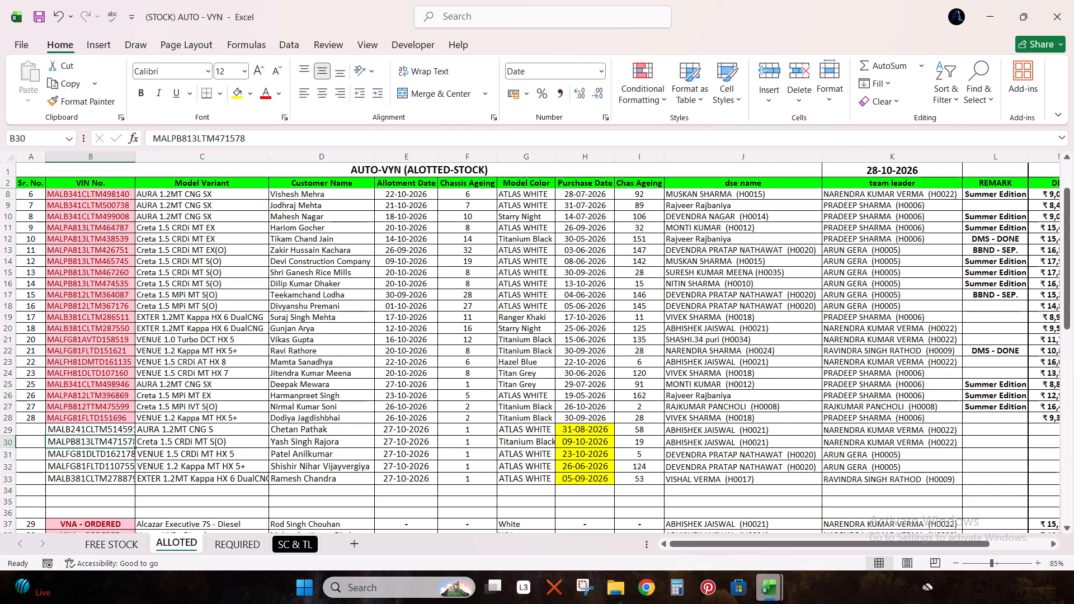
{"action": "key", "text": "Up"}
{"action": "key", "text": "Up"}
{"action": "key", "text": "shift+space"}
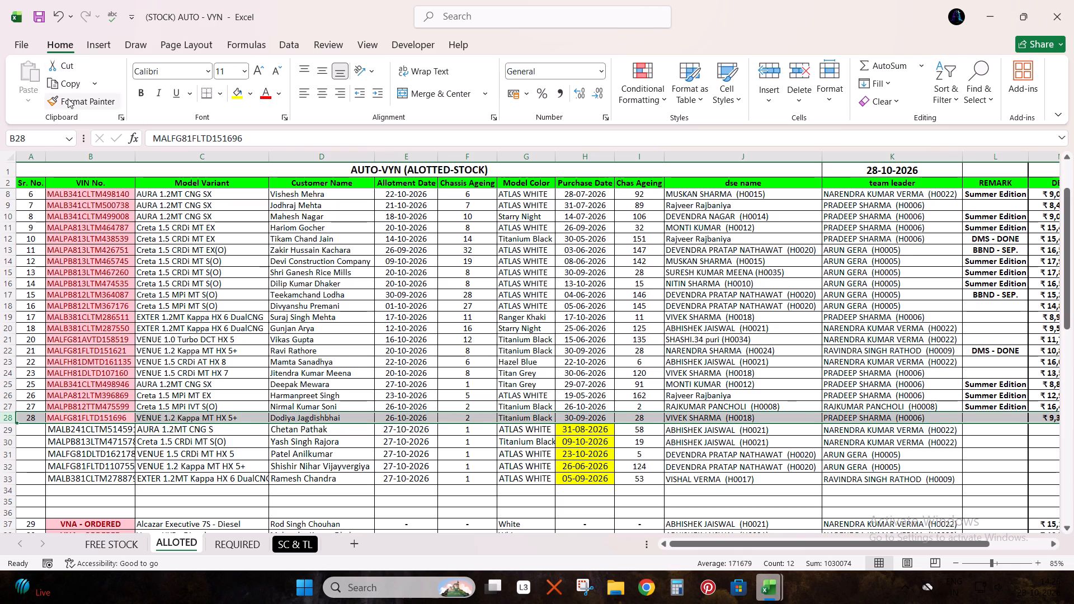
{"action": "left_click", "coordinate": [70, 101]}
{"action": "key", "text": "ctrl+shift+Down"}
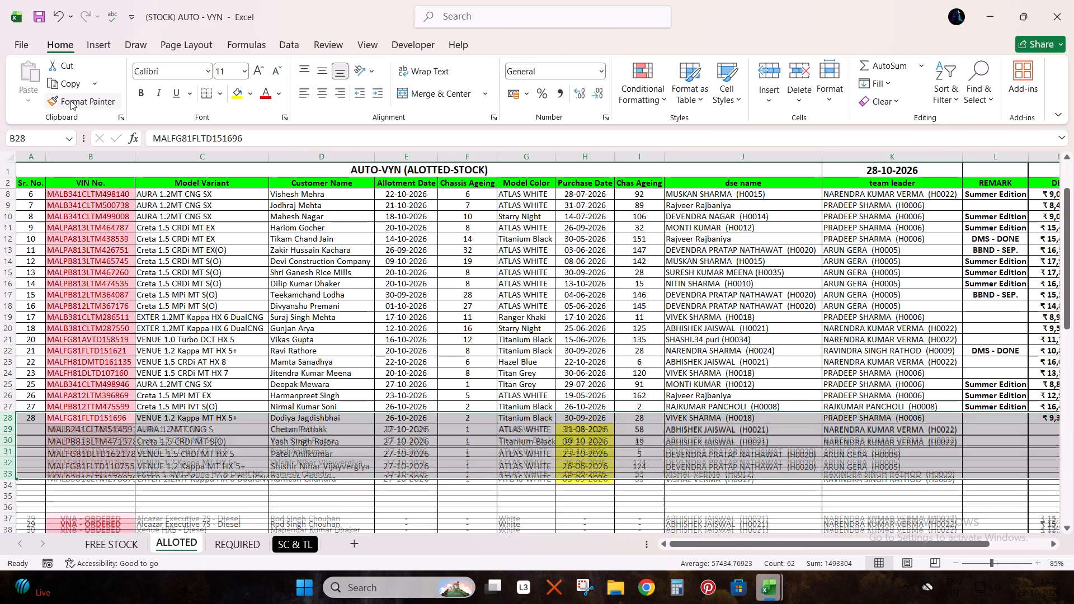
{"action": "key", "text": "Right"}
{"action": "key", "text": "Down"}
{"action": "key", "text": "Left"}
{"action": "key", "text": "Up"}
{"action": "key", "text": "ctrl+s"}
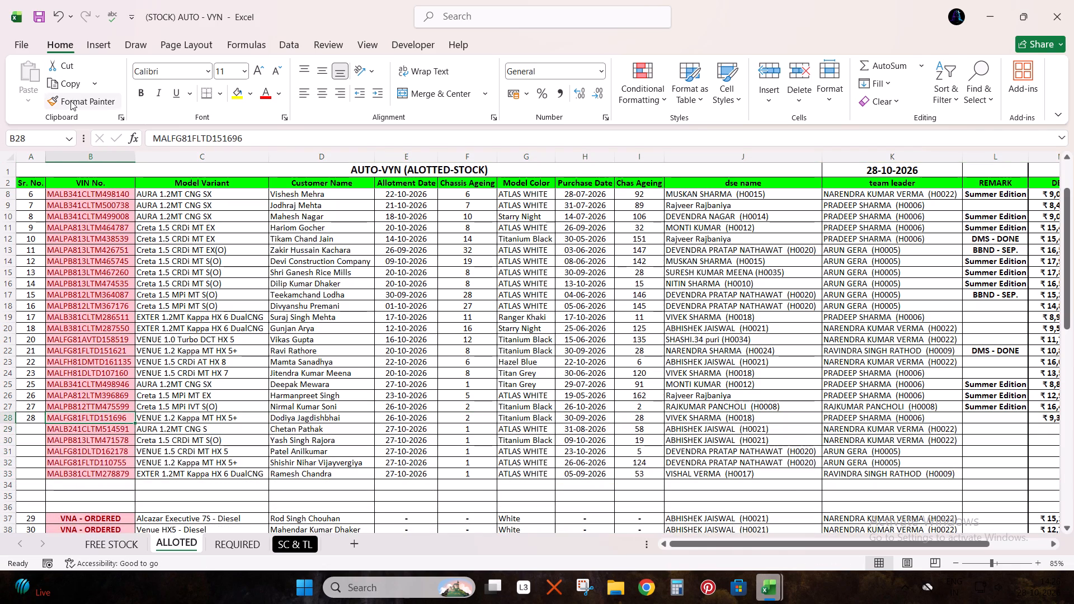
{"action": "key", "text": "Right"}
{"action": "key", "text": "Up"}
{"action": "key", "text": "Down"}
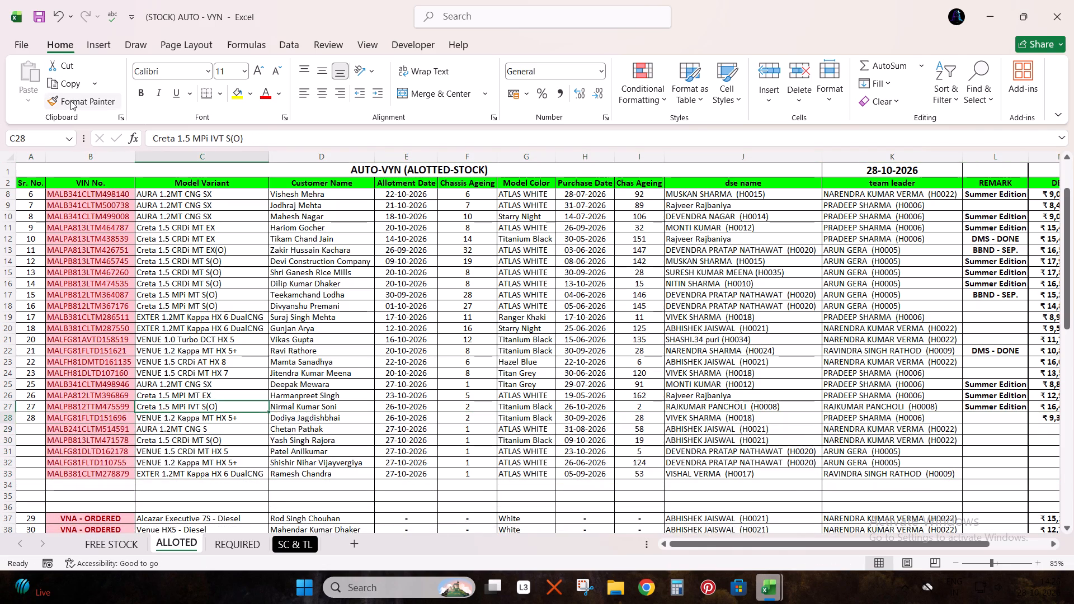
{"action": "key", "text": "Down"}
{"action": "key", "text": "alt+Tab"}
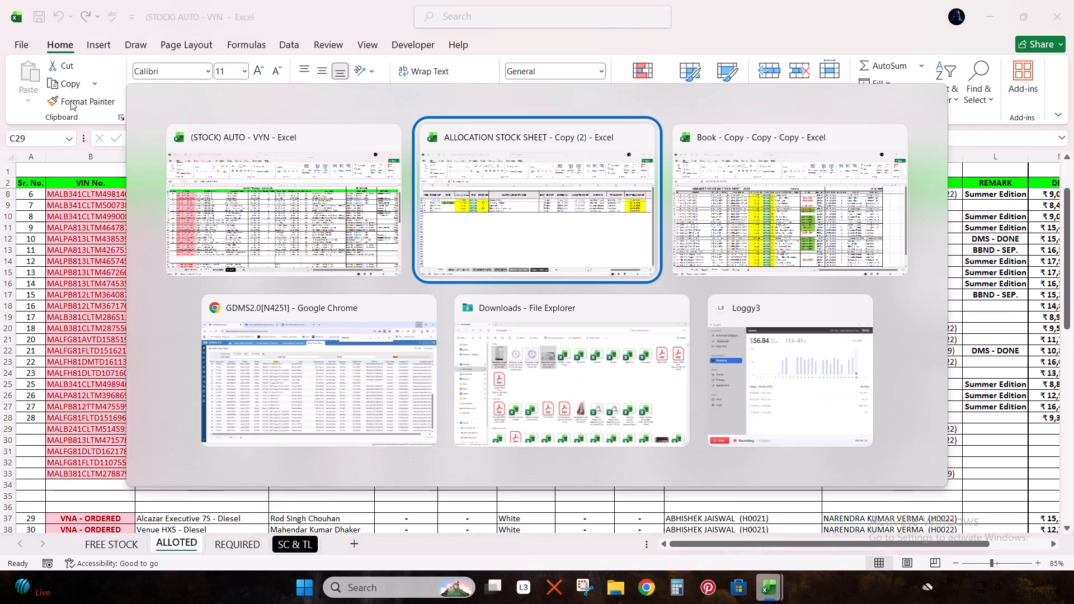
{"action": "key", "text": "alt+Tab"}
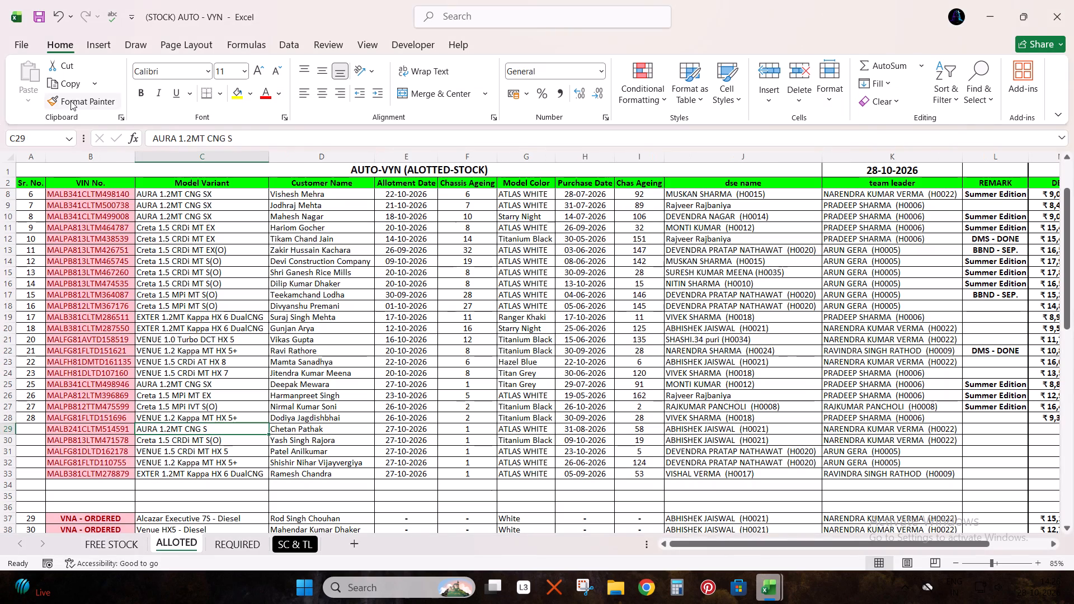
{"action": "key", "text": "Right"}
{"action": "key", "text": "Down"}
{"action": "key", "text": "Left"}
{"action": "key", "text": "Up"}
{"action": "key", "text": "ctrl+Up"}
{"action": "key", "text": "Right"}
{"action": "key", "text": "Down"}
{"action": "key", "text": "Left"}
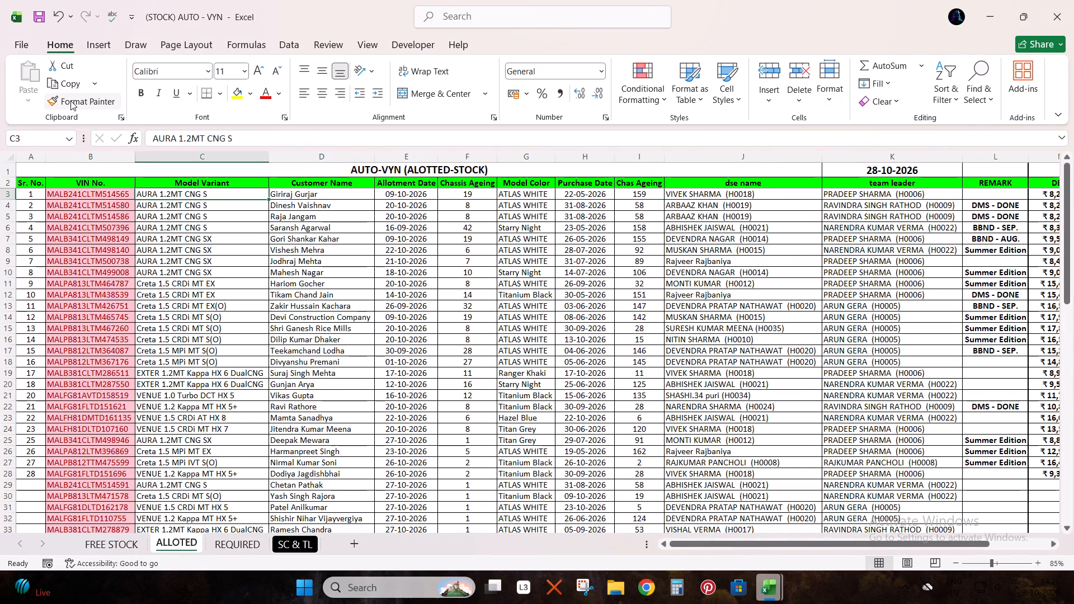
Save the (STOCK) AUTO - VYN workbook.
{"action": "key", "text": "ctrl+s"}
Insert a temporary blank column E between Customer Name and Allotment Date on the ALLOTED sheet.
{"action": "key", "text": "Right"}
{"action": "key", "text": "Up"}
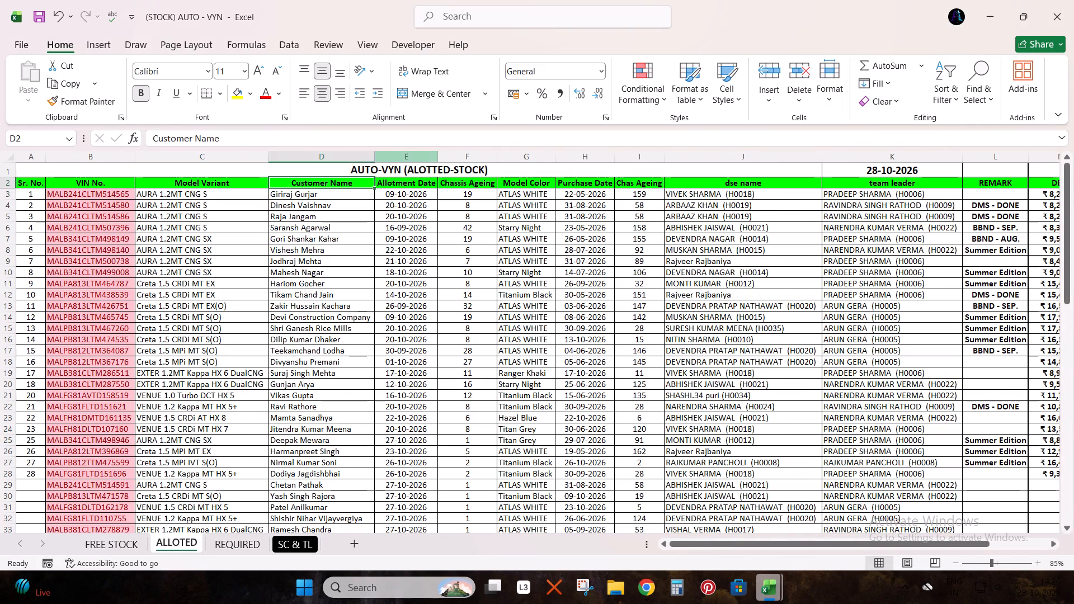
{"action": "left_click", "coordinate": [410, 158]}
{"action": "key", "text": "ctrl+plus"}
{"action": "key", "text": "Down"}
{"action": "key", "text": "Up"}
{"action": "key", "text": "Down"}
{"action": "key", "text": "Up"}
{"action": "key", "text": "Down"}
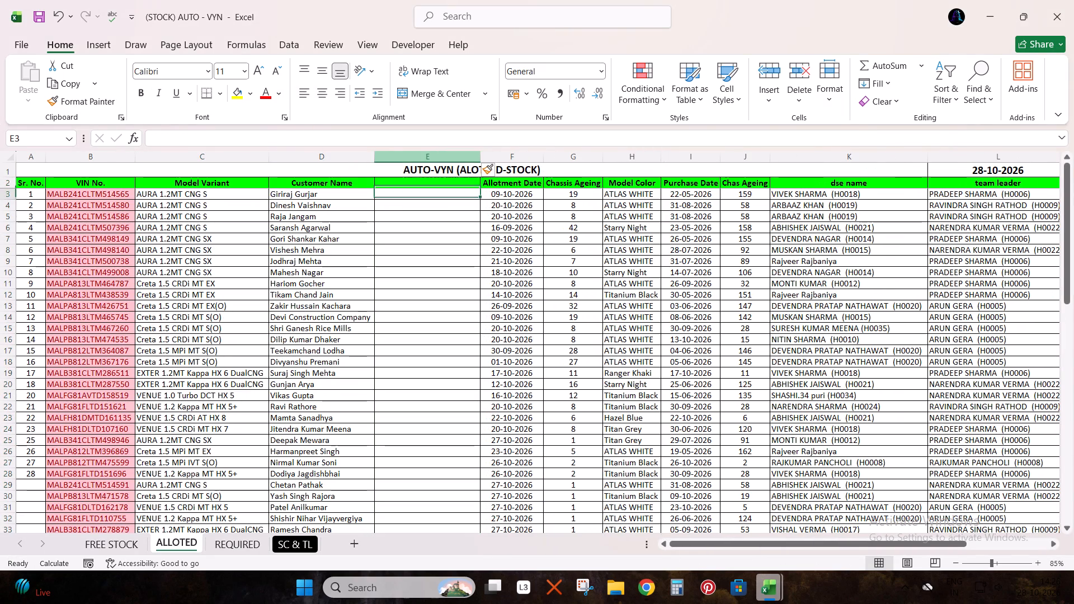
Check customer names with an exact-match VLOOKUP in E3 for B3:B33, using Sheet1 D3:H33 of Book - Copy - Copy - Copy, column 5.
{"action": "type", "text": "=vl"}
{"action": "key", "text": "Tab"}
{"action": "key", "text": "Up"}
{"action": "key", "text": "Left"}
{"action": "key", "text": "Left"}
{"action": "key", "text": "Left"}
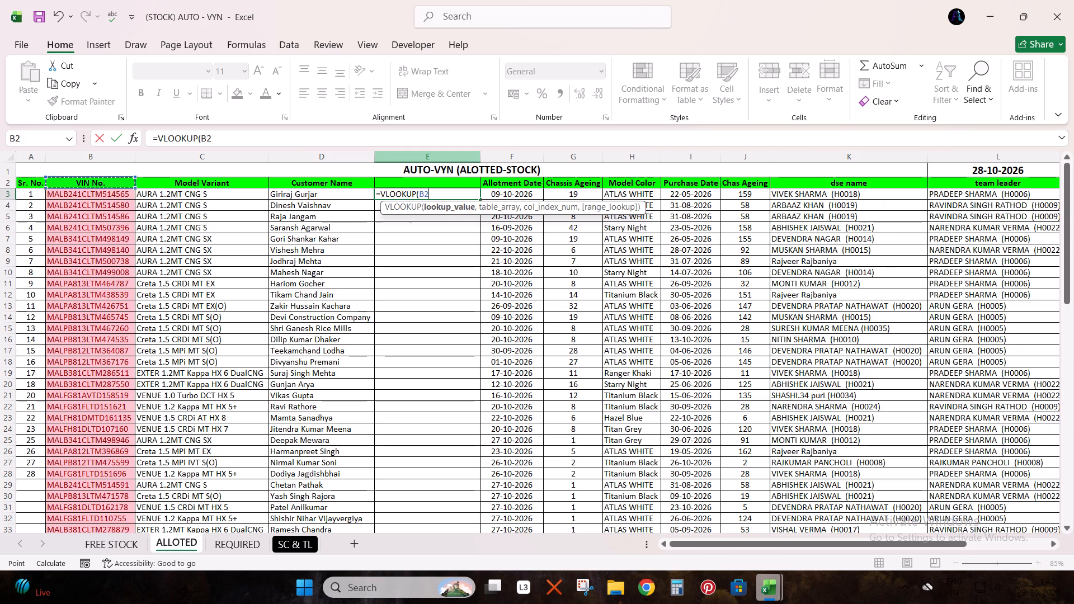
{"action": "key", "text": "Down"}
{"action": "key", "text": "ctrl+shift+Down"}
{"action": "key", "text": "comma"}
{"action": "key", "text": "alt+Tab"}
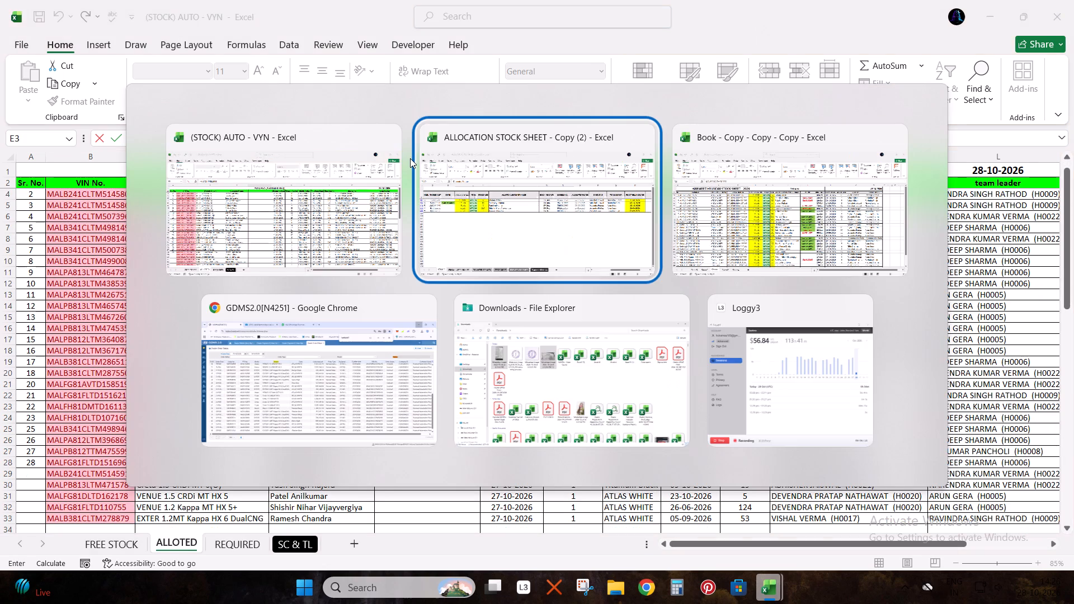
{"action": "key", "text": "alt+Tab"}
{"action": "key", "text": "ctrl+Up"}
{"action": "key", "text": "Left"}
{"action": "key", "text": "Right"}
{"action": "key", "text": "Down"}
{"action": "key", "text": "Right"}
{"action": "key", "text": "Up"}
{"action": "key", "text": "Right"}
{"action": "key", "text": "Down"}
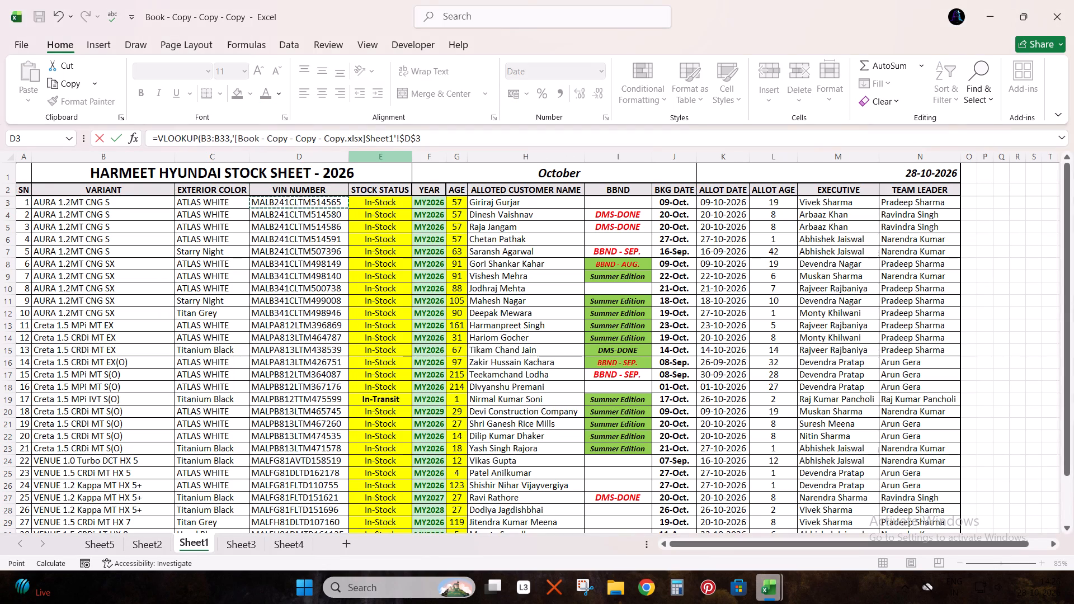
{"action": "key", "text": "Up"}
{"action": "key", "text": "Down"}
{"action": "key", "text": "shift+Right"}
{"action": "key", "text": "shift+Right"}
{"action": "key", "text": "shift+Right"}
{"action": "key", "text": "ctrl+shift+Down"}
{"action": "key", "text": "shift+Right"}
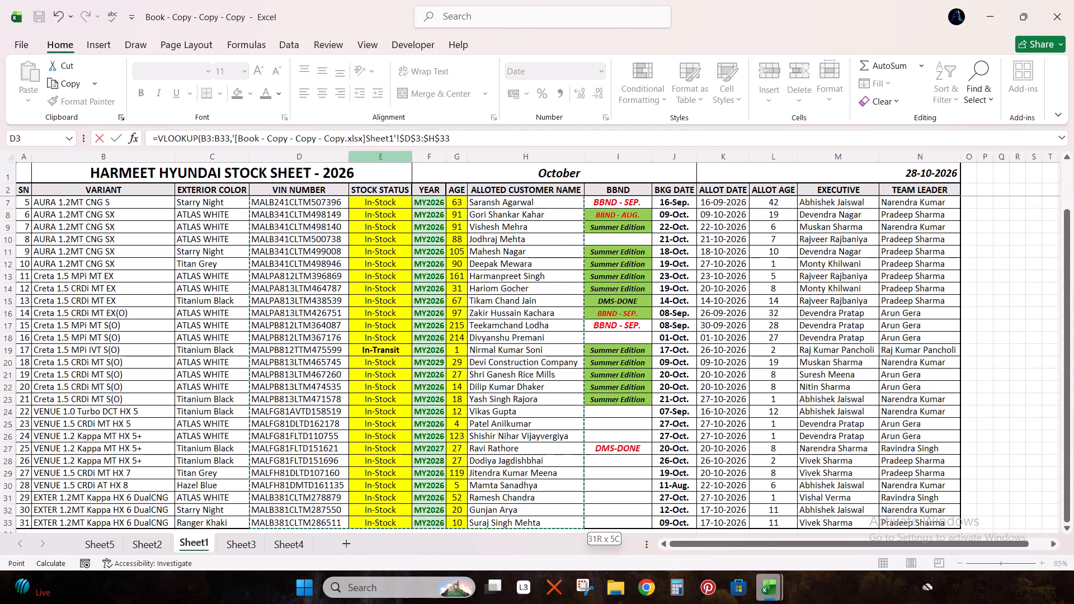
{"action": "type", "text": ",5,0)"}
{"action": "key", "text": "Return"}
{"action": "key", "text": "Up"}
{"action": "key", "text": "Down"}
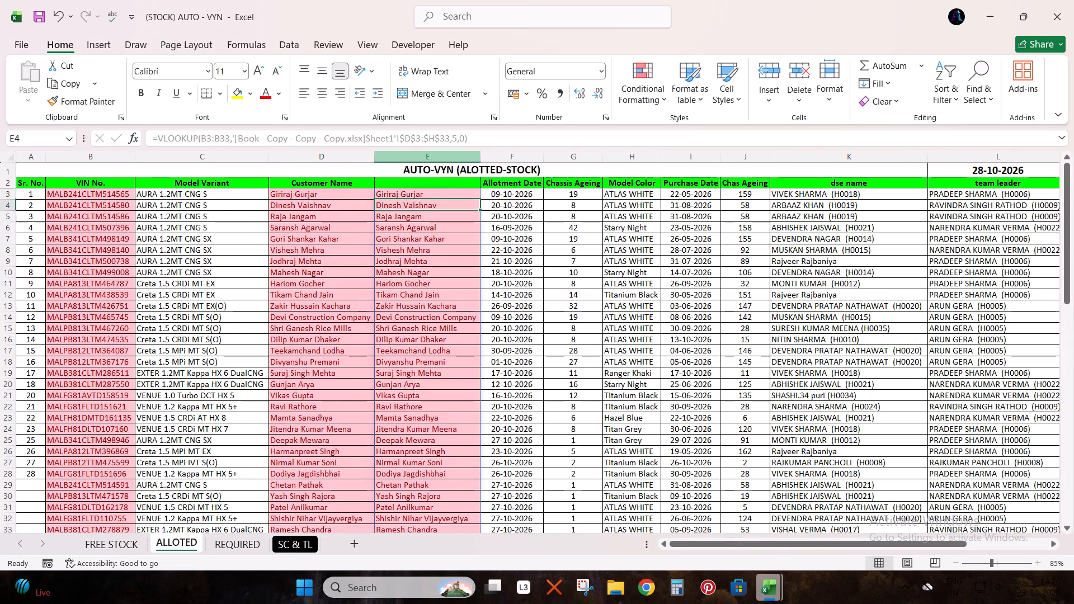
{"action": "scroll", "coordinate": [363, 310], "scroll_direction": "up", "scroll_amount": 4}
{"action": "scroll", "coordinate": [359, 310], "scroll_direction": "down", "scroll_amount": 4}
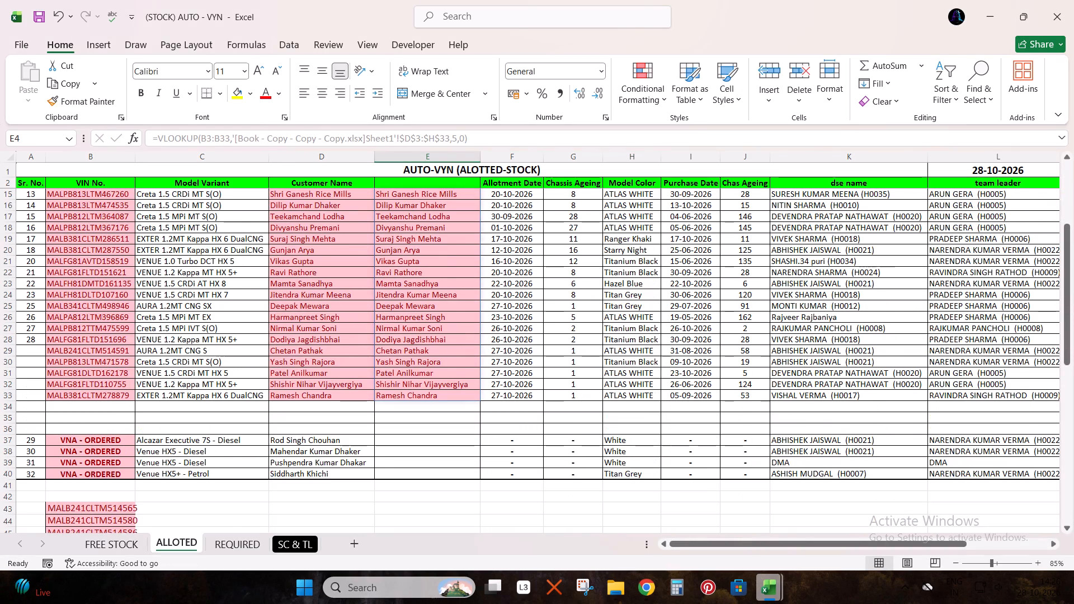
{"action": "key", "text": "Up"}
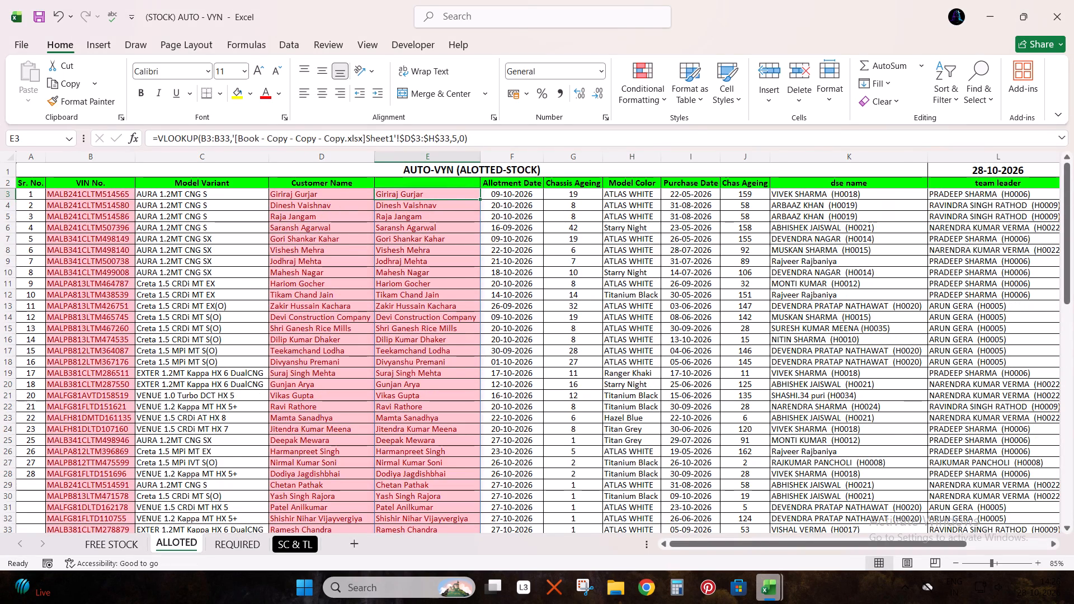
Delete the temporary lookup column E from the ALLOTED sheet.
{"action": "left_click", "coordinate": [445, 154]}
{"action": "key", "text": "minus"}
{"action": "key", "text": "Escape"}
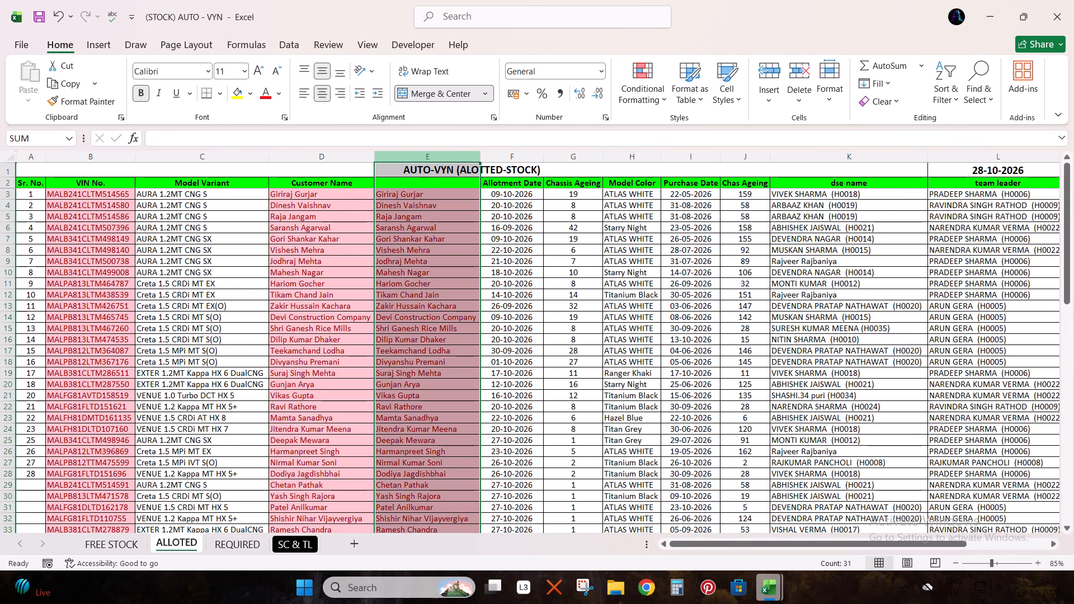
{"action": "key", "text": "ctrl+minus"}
Look up BBND remarks in N3 with an exact-match VLOOKUP for B3:B33, using Sheet1 D3:I33 of Book - Copy - Copy - Copy, column 6.
{"action": "left_click", "coordinate": [706, 203]}
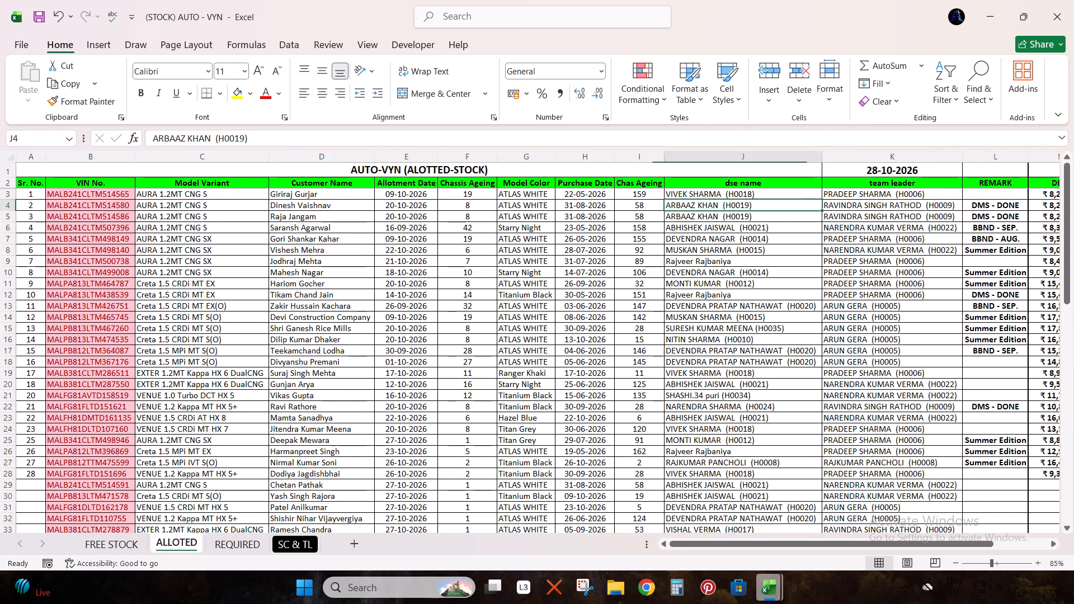
{"action": "key", "text": "ctrl+Up"}
{"action": "key", "text": "ctrl+Right"}
{"action": "key", "text": "Right"}
{"action": "key", "text": "Down"}
{"action": "key", "text": "Up"}
{"action": "key", "text": "Down"}
{"action": "type", "text": "=vl"}
{"action": "key", "text": "Tab"}
{"action": "key", "text": "Left"}
{"action": "key", "text": "ctrl+Up"}
{"action": "key", "text": "ctrl+Left"}
{"action": "key", "text": "Down"}
{"action": "key", "text": "Right"}
{"action": "key", "text": "Down"}
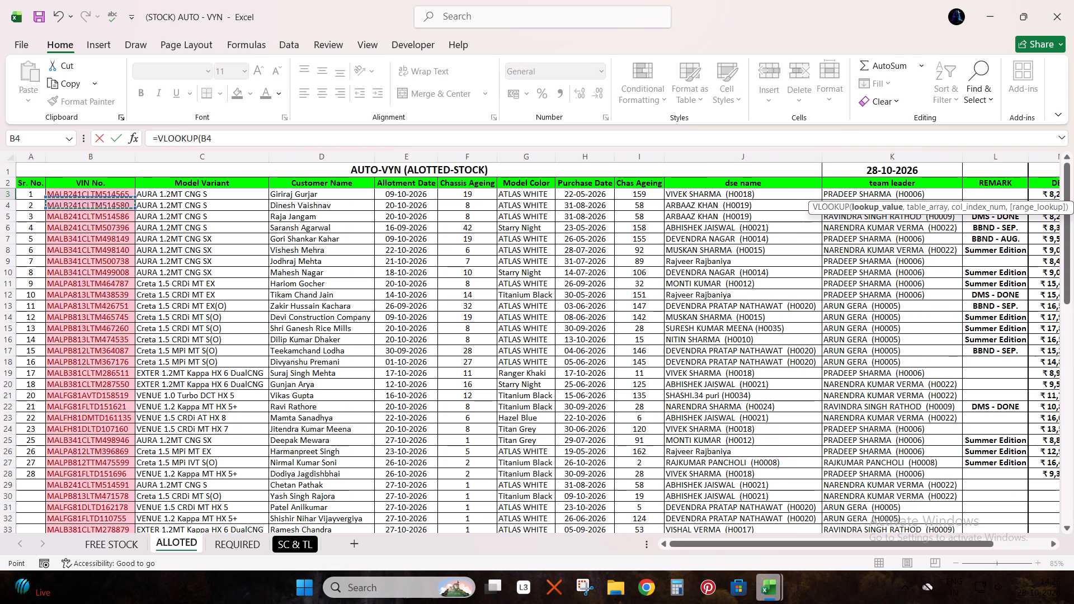
{"action": "key", "text": "Up"}
{"action": "key", "text": "Up"}
{"action": "key", "text": "Down"}
{"action": "key", "text": "ctrl+shift+Down"}
{"action": "key", "text": "comma"}
{"action": "key", "text": "alt+Tab"}
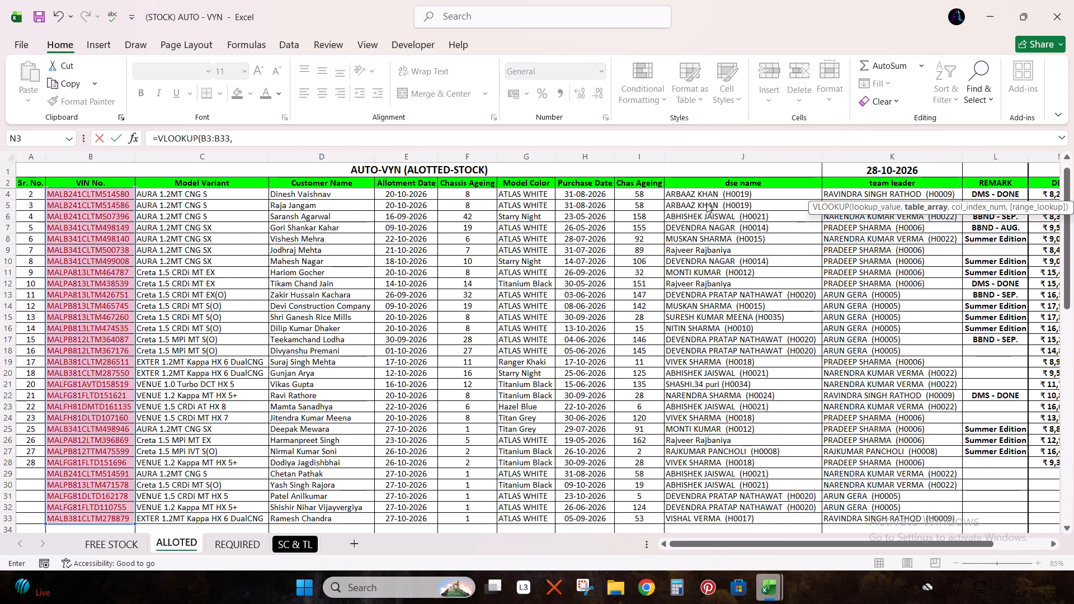
{"action": "key", "text": "ctrl+Up"}
{"action": "key", "text": "Right"}
{"action": "key", "text": "Down"}
{"action": "key", "text": "Right"}
{"action": "key", "text": "Up"}
{"action": "key", "text": "Right"}
{"action": "key", "text": "Right"}
{"action": "key", "text": "Up"}
{"action": "key", "text": "Left"}
{"action": "key", "text": "Down"}
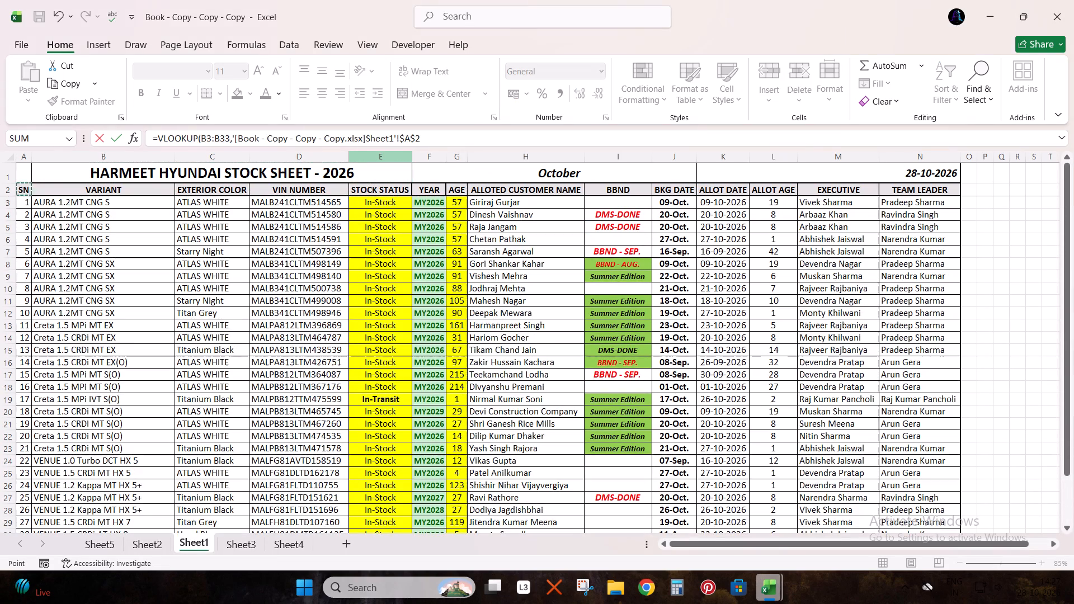
{"action": "key", "text": "Down"}
{"action": "key", "text": "Right"}
{"action": "key", "text": "Up"}
{"action": "key", "text": "Right"}
{"action": "key", "text": "Down"}
{"action": "key", "text": "Right"}
{"action": "key", "text": "Up"}
{"action": "key", "text": "Down"}
{"action": "key", "text": "shift+Right"}
{"action": "key", "text": "shift+Right"}
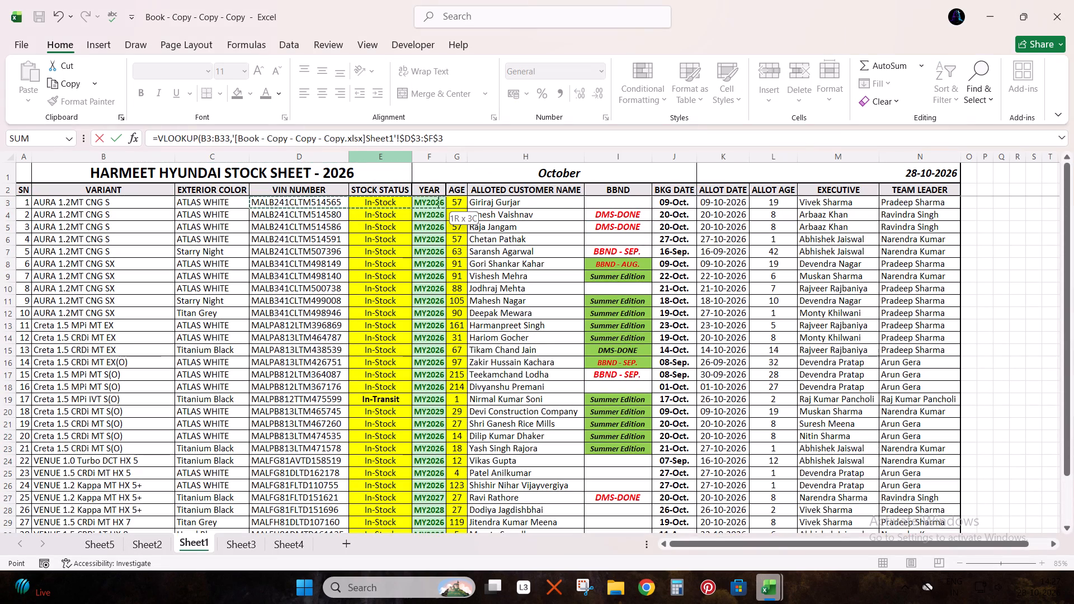
{"action": "key", "text": "shift+Right"}
{"action": "key", "text": "shift+Right"}
{"action": "key", "text": "shift+Right"}
{"action": "key", "text": "shift+Right"}
{"action": "key", "text": "shift+Left"}
{"action": "key", "text": "ctrl+shift+Down"}
{"action": "key", "text": "shift+Down"}
{"action": "key", "text": "shift+Up"}
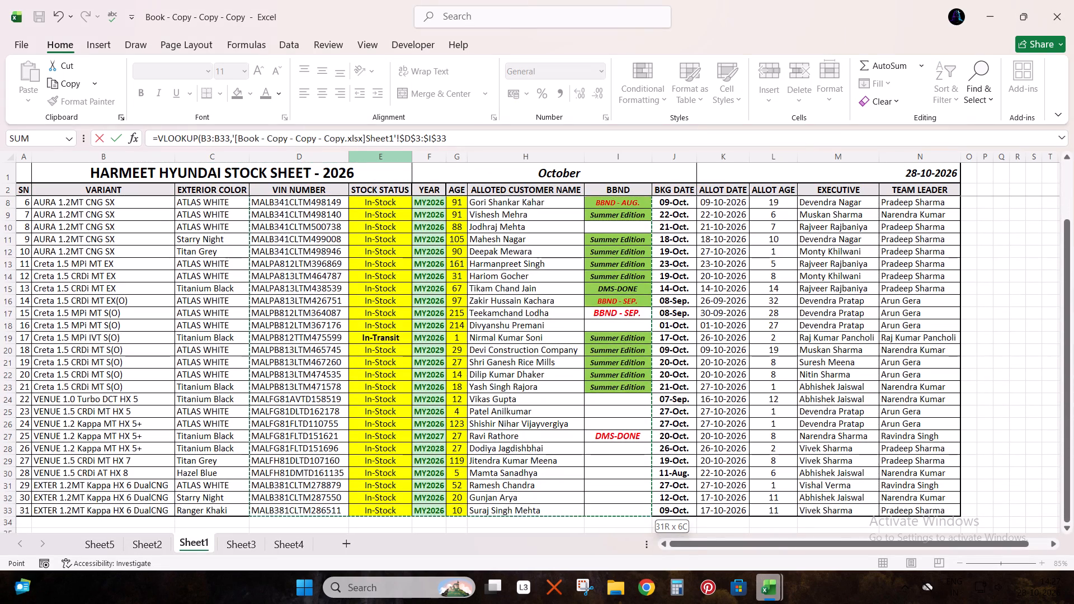
{"action": "type", "text": ",6,0)"}
{"action": "key", "text": "Return"}
Compare the looked-up remarks in column N row by row with the REMARK column, down to row 30.
{"action": "key", "text": "Up"}
{"action": "key", "text": "Right"}
{"action": "key", "text": "Down"}
{"action": "key", "text": "Left"}
{"action": "key", "text": "Up"}
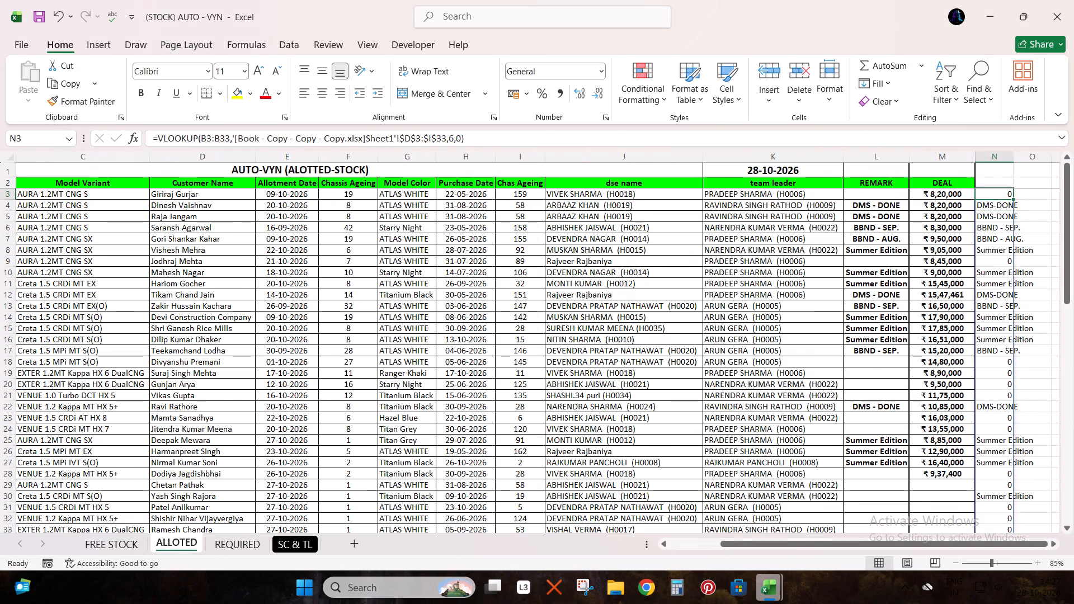
{"action": "key", "text": "Down"}
{"action": "key", "text": "Down"}
{"action": "key", "text": "Down"}
{"action": "key", "text": "Down"}
{"action": "key", "text": "Down"}
{"action": "key", "text": "Down"}
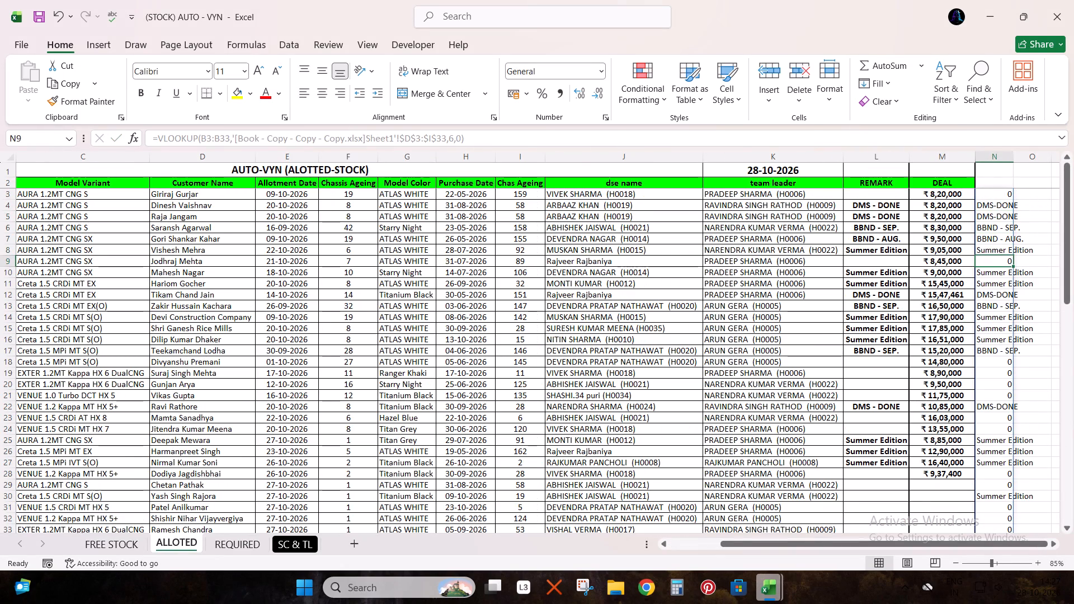
{"action": "key", "text": "Down"}
{"action": "key", "text": "Down"}
{"action": "key", "text": "Down"}
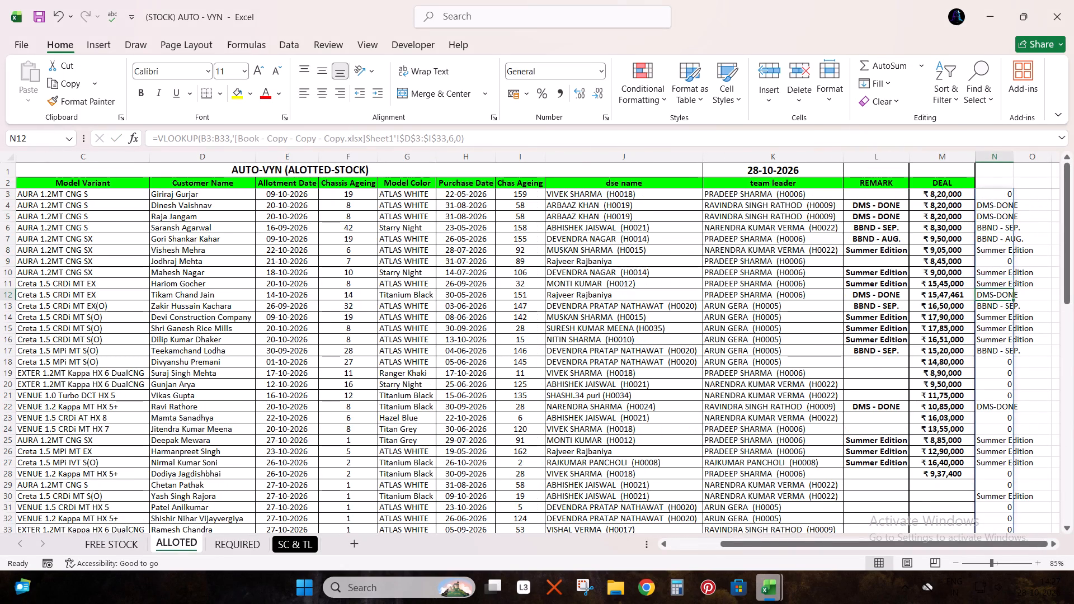
{"action": "key", "text": "Down"}
{"action": "key", "text": "Down"}
{"action": "key", "text": "Down"}
{"action": "key", "text": "Down"}
{"action": "key", "text": "Down"}
{"action": "key", "text": "Down"}
{"action": "key", "text": "Down"}
{"action": "key", "text": "Down"}
{"action": "key", "text": "Down"}
{"action": "key", "text": "Down"}
{"action": "key", "text": "Down"}
{"action": "key", "text": "Down"}
{"action": "key", "text": "Down"}
{"action": "key", "text": "Down"}
{"action": "key", "text": "Down"}
{"action": "key", "text": "Down"}
{"action": "key", "text": "Down"}
{"action": "key", "text": "Down"}
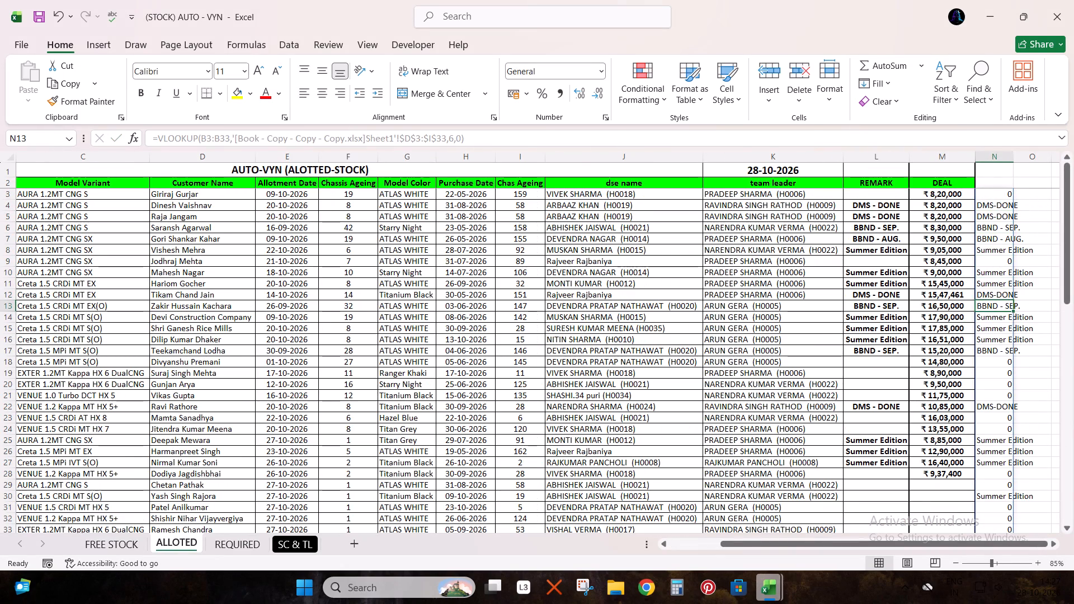
Enter Summer Edition as the remark in L30 for the newly allotted vehicle.
{"action": "key", "text": "Down"}
{"action": "key", "text": "Left"}
{"action": "key", "text": "Up"}
{"action": "key", "text": "Left"}
{"action": "type", "text": "su"}
{"action": "key", "text": "Return"}
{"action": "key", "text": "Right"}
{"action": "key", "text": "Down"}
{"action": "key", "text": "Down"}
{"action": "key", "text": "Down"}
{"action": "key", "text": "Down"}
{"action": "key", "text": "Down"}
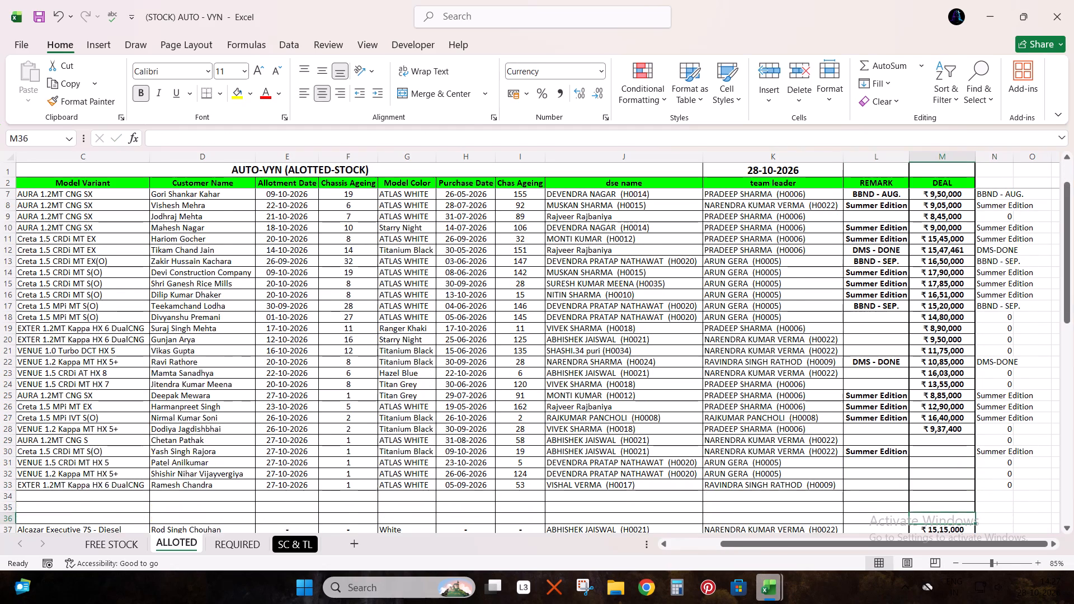
Delete the temporary remark lookup in column N of the ALLOTED sheet by clearing its formula in N3.
{"action": "key", "text": "Down"}
{"action": "key", "text": "Left"}
{"action": "key", "text": "Up"}
{"action": "key", "text": "Up"}
{"action": "key", "text": "Up"}
{"action": "key", "text": "Right"}
{"action": "key", "text": "Up"}
{"action": "key", "text": "Right"}
{"action": "key", "text": "Up"}
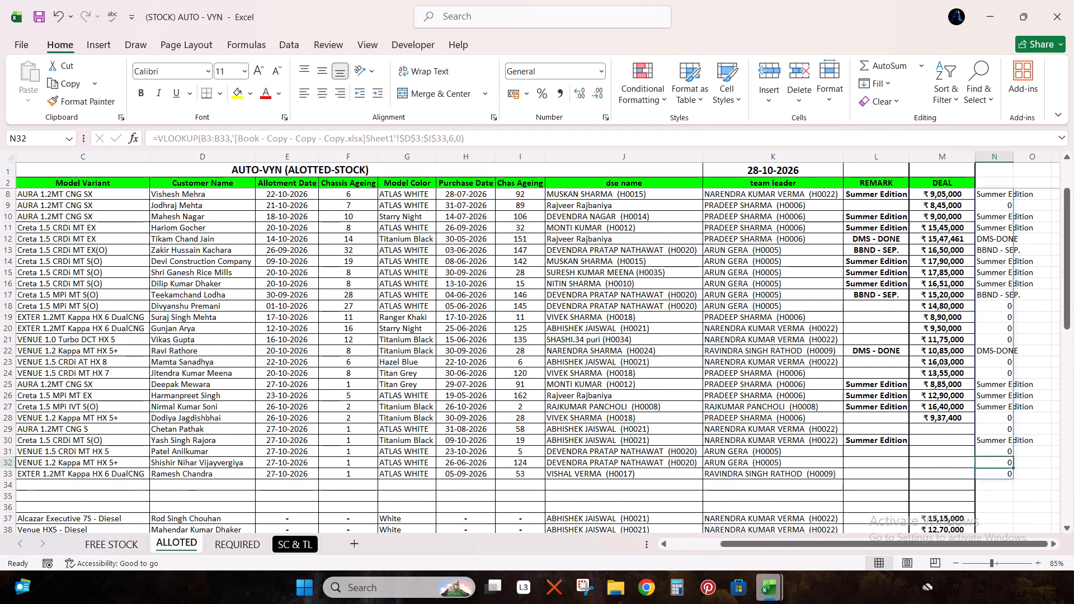
{"action": "key", "text": "ctrl+Up"}
{"action": "key", "text": "Delete"}
Save the stock workbook with the lookup column cleared.
{"action": "key", "text": "Down"}
{"action": "key", "text": "Left"}
{"action": "key", "text": "Up"}
{"action": "key", "text": "Left"}
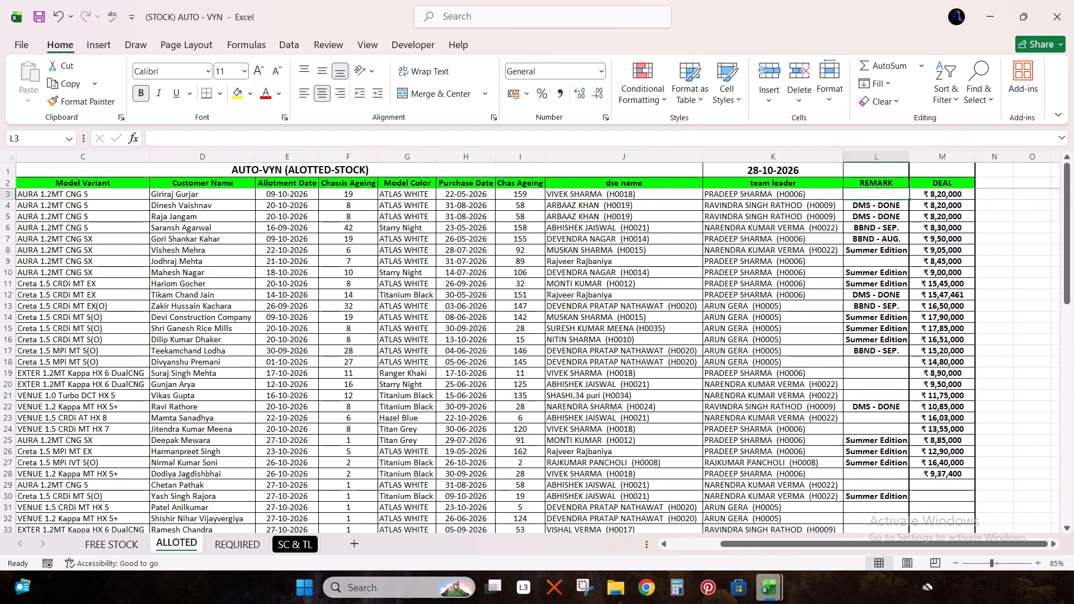
{"action": "key", "text": "ctrl+Up"}
{"action": "key", "text": "ctrl+Left"}
{"action": "key", "text": "ctrl+Left"}
{"action": "key", "text": "Right"}
{"action": "key", "text": "Down"}
{"action": "key", "text": "ctrl+Down"}
{"action": "key", "text": "Right"}
{"action": "key", "text": "Down"}
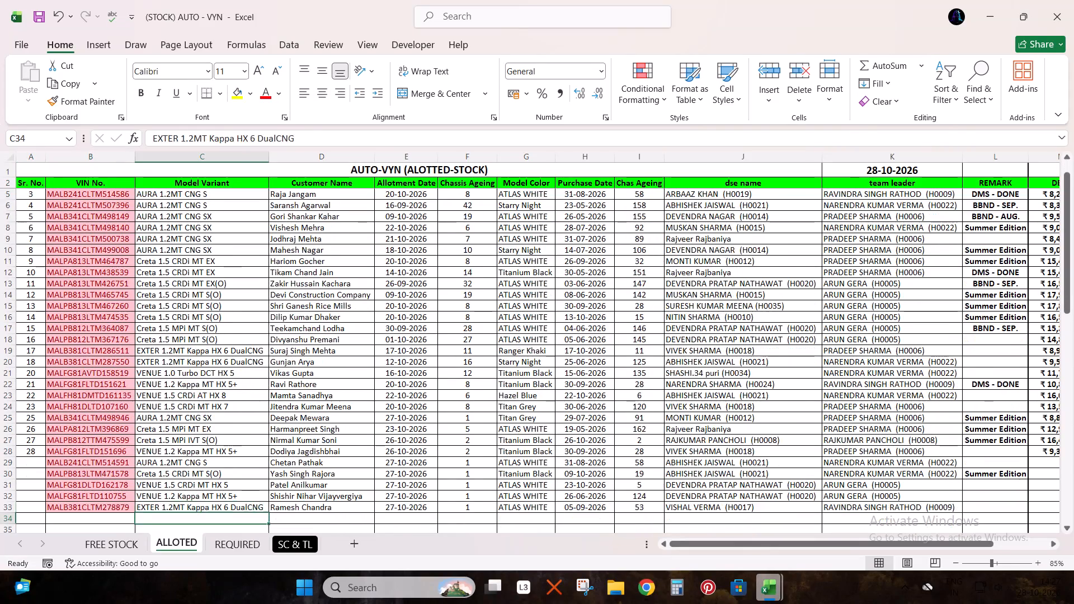
{"action": "key", "text": "Down"}
{"action": "key", "text": "Left"}
{"action": "key", "text": "ctrl+s"}
Sort the allotted vehicle rows 3 to 33 by Model Color from A to Z, expanding the selection to whole records.
{"action": "key", "text": "Right"}
{"action": "key", "text": "Up"}
{"action": "key", "text": "Left"}
{"action": "key", "text": "Up"}
{"action": "key", "text": "Right"}
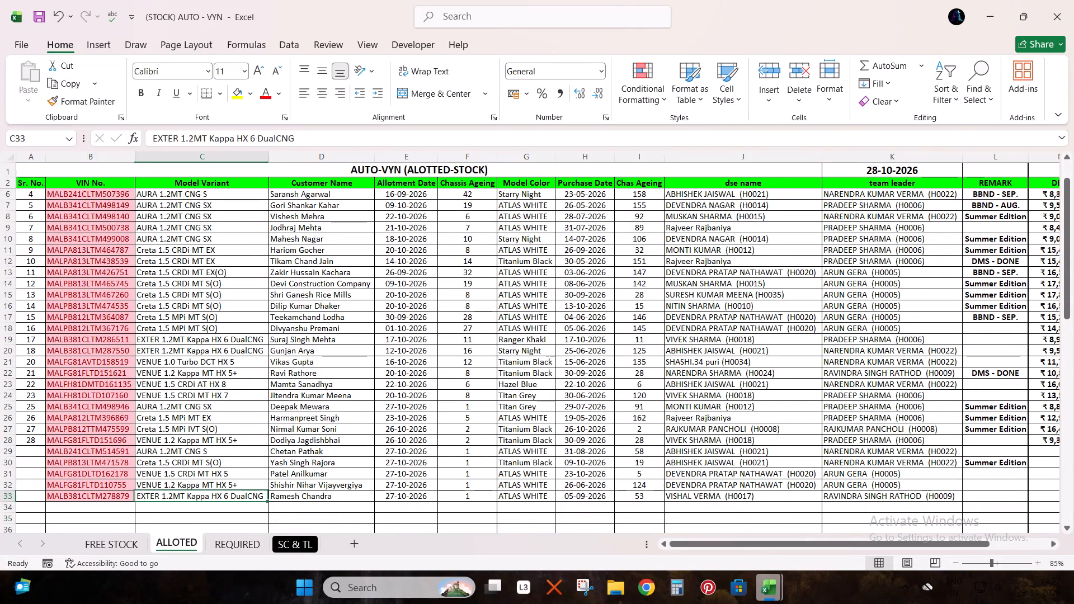
{"action": "key", "text": "Right"}
{"action": "key", "text": "Right"}
{"action": "key", "text": "Right"}
{"action": "key", "text": "Right"}
{"action": "key", "text": "ctrl+shift+Up"}
{"action": "key", "text": "shift+Down"}
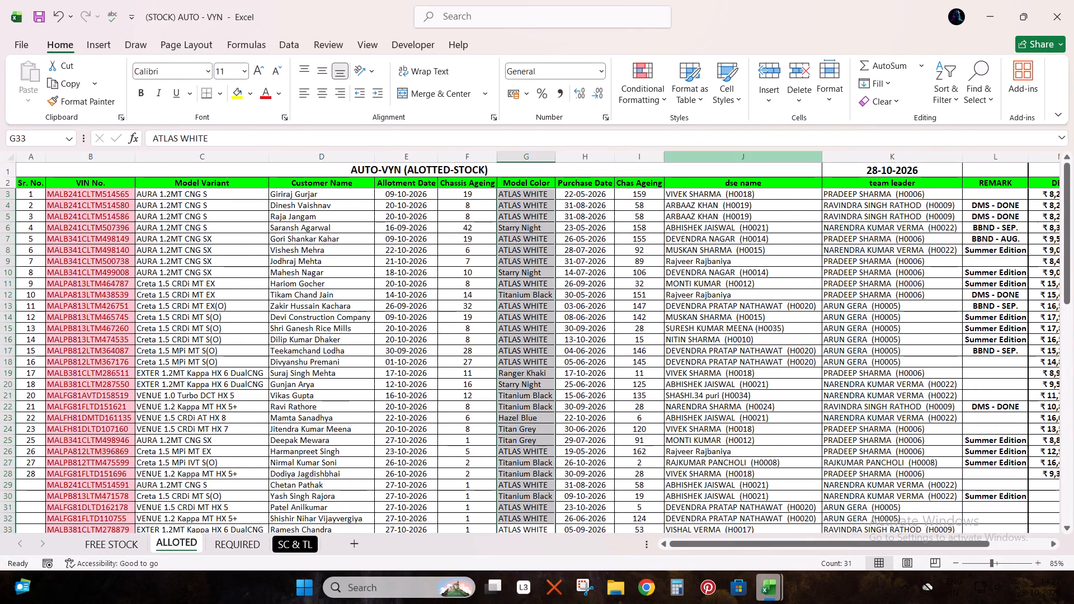
{"action": "left_click", "coordinate": [950, 104]}
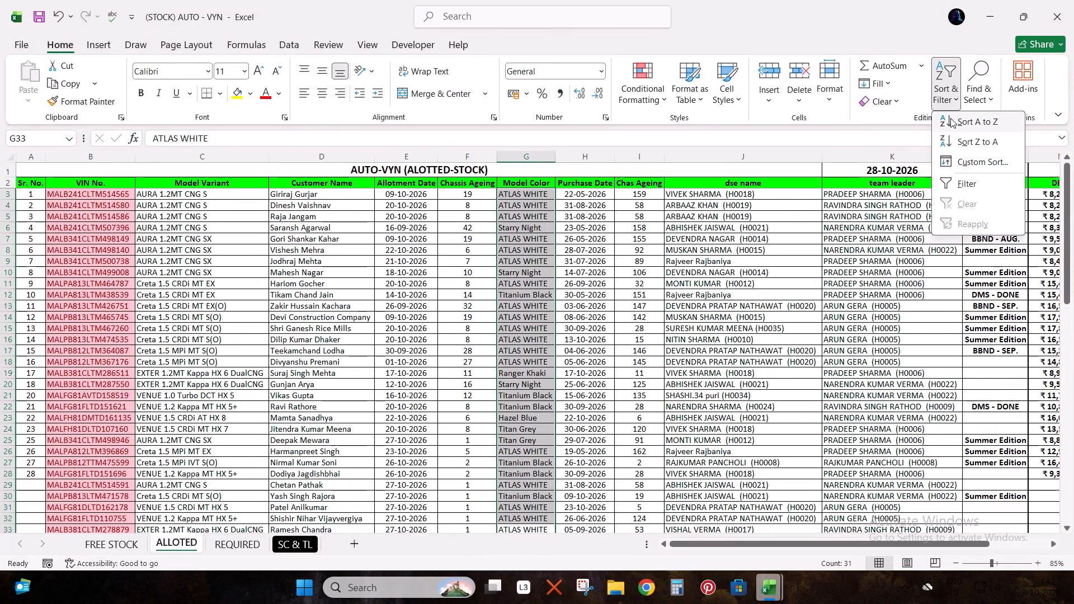
{"action": "left_click", "coordinate": [950, 118]}
{"action": "key", "text": "Return"}
Sort the allotted vehicle rows 3 to 33 by Model Variant from A to Z, expanding the selection to whole records.
{"action": "key", "text": "Up"}
{"action": "key", "text": "Left"}
{"action": "key", "text": "ctrl+Down"}
{"action": "key", "text": "ctrl+Left"}
{"action": "key", "text": "Up"}
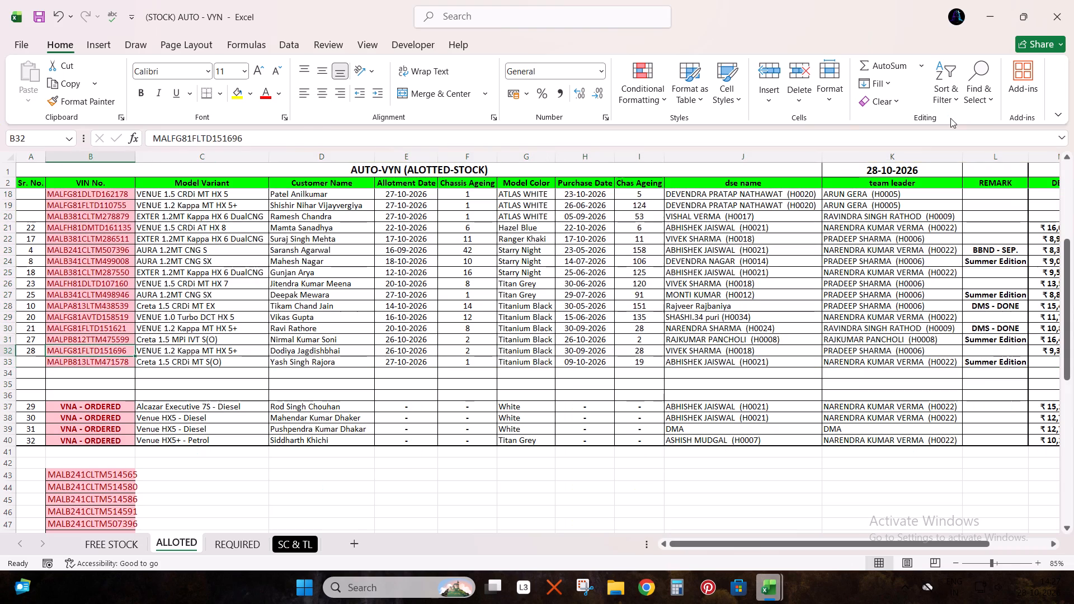
{"action": "key", "text": "Up"}
{"action": "key", "text": "Up"}
{"action": "key", "text": "Right"}
{"action": "key", "text": "Down"}
{"action": "key", "text": "Up"}
{"action": "key", "text": "ctrl+Up"}
{"action": "key", "text": "Down"}
{"action": "key", "text": "ctrl+shift+Down"}
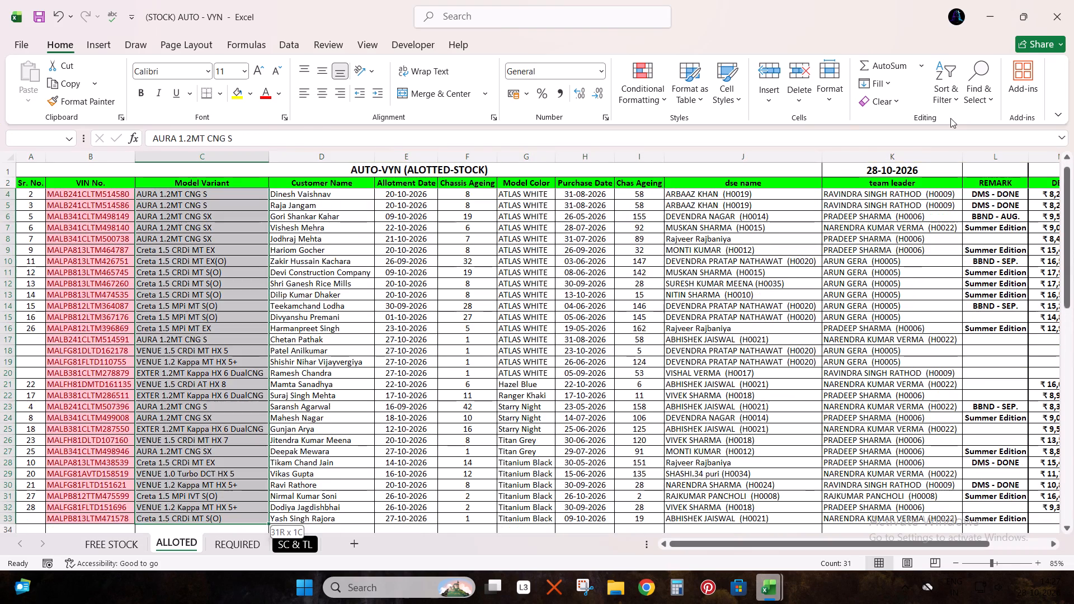
{"action": "left_click", "coordinate": [941, 93]}
{"action": "left_click", "coordinate": [958, 123]}
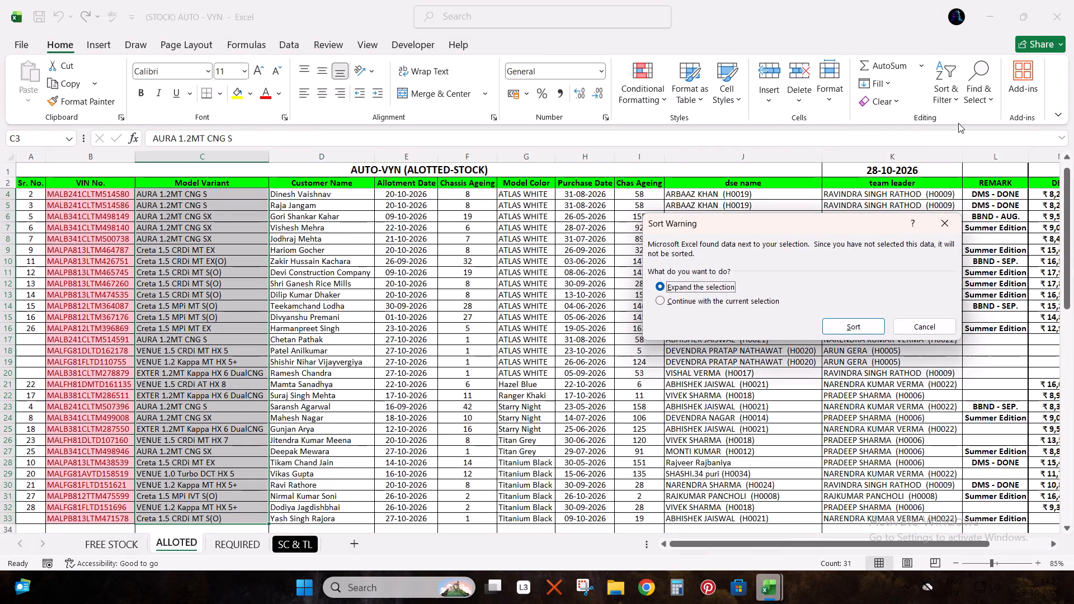
{"action": "key", "text": "Return"}
Save the stock workbook with the ALLOTED list in its new sort order.
{"action": "key", "text": "Up"}
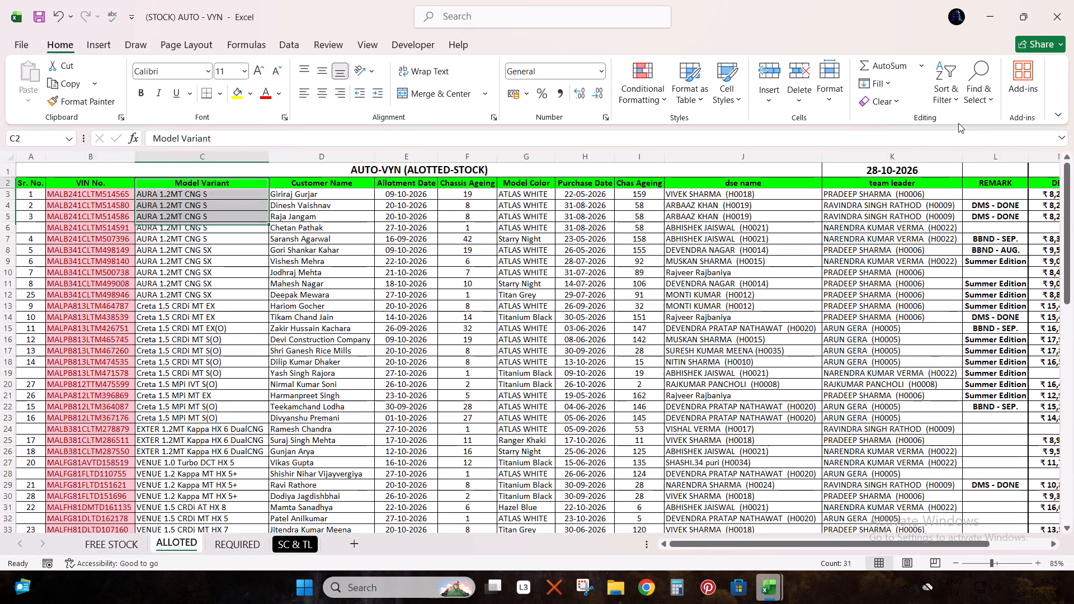
{"action": "key", "text": "Left"}
{"action": "key", "text": "Right"}
{"action": "key", "text": "Down"}
{"action": "key", "text": "ctrl+Right"}
{"action": "key", "text": "Up"}
{"action": "key", "text": "Right"}
{"action": "key", "text": "Right"}
{"action": "key", "text": "ctrl+s"}
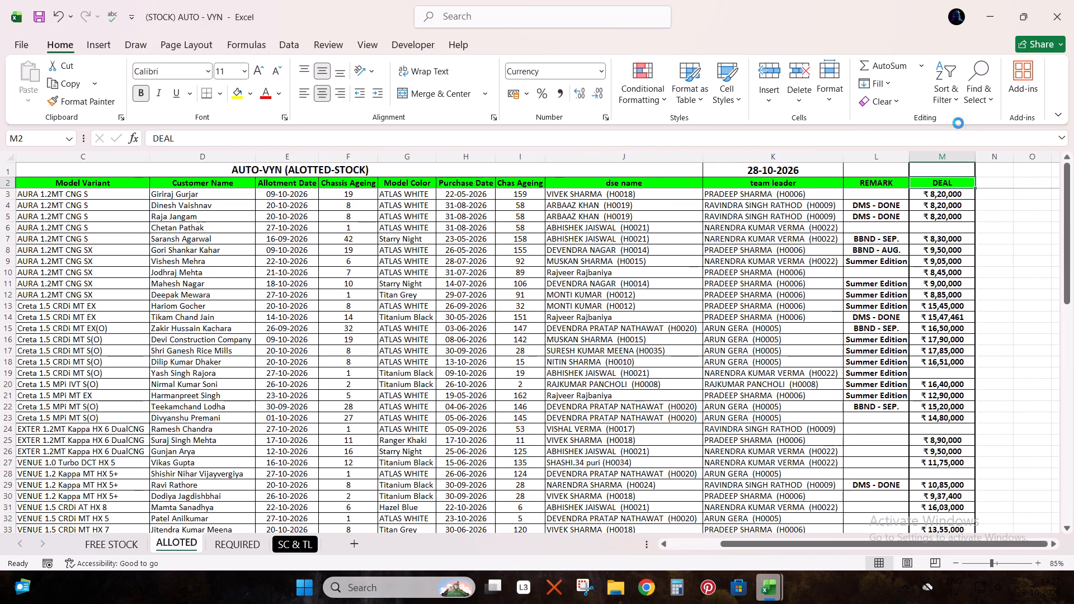
Show the desktop.
{"action": "left_click", "coordinate": [1073, 603]}
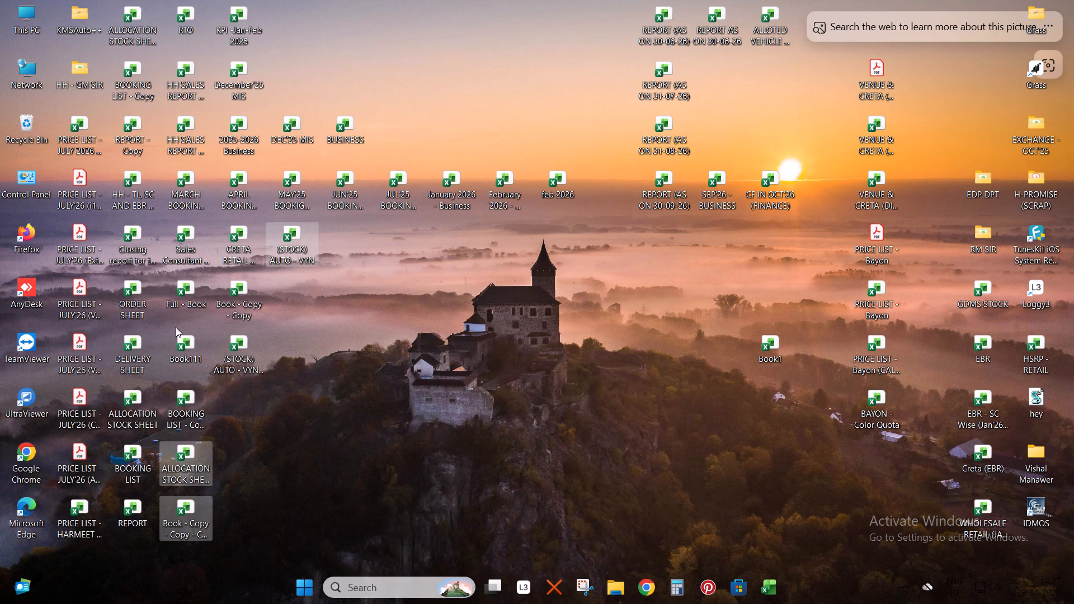
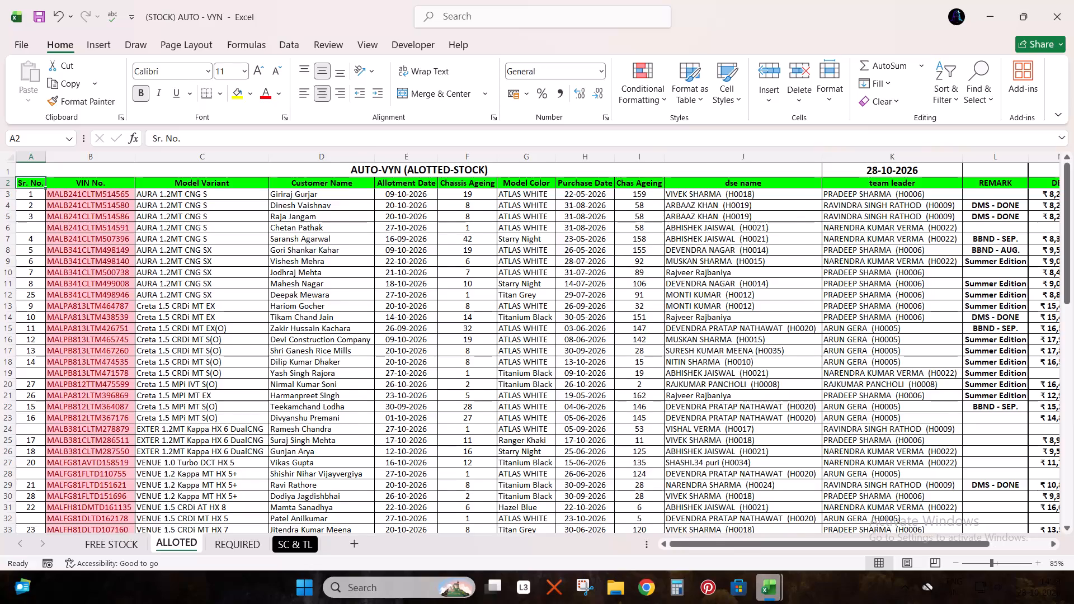
Begin a VLOOKUP formula in cell N3, beside the DEAL column, taking its lookup value from the first vehicle record in row 3.
{"action": "key", "text": "Right"}
{"action": "key", "text": "Down"}
{"action": "key", "text": "Left"}
{"action": "key", "text": "Up"}
{"action": "key", "text": "Right"}
{"action": "key", "text": "Down"}
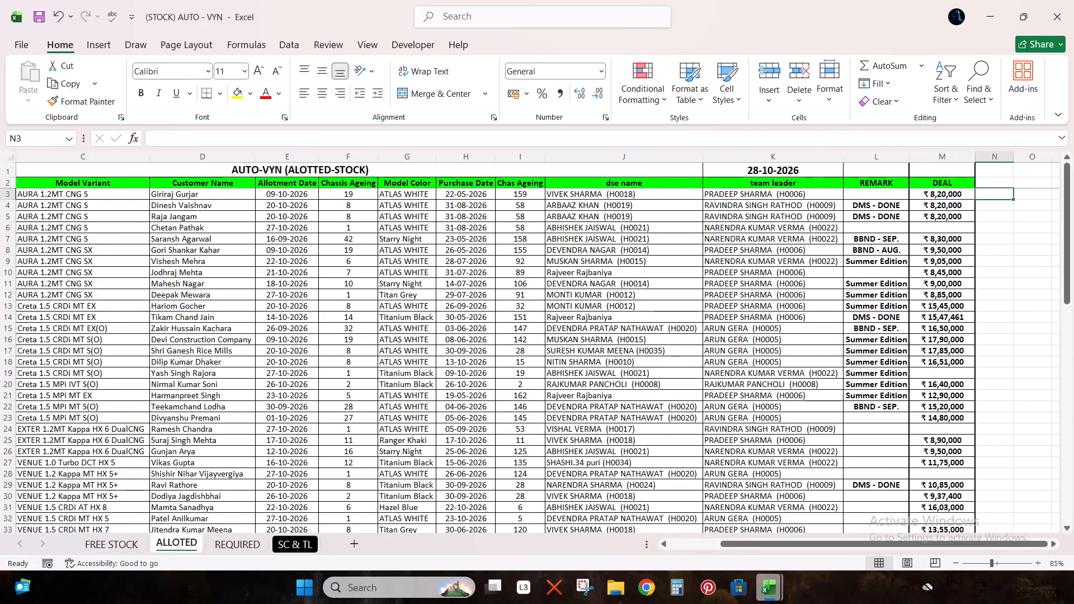
{"action": "type", "text": "=vl"}
{"action": "key", "text": "Tab"}
{"action": "key", "text": "Up"}
{"action": "key", "text": "Left"}
{"action": "key", "text": "ctrl+Left"}
{"action": "key", "text": "Right"}
{"action": "key", "text": "Down"}
{"action": "key", "text": "Right"}
{"action": "key", "text": "Up"}
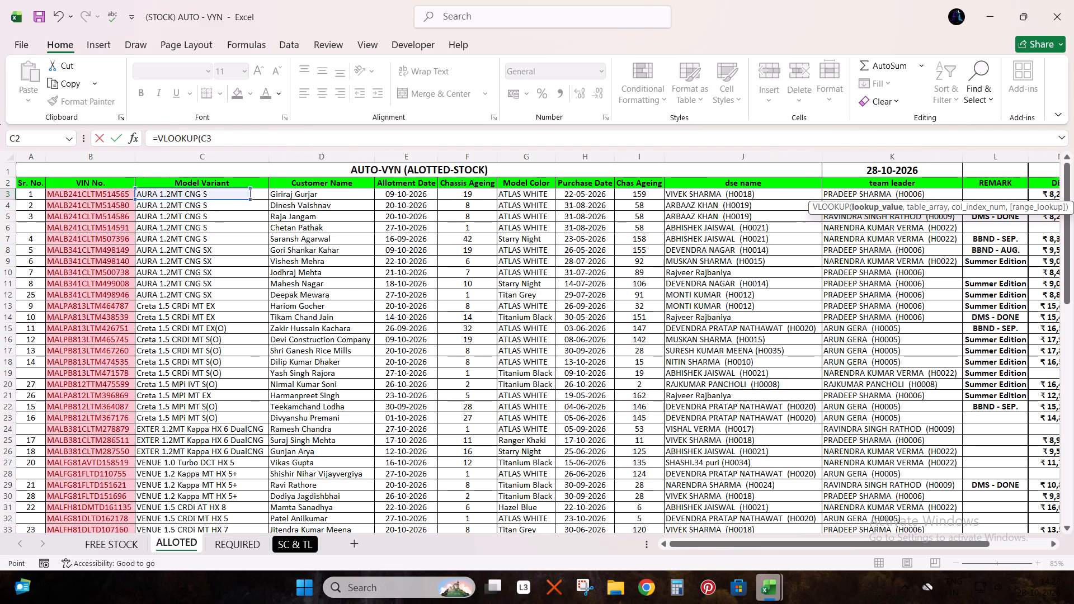
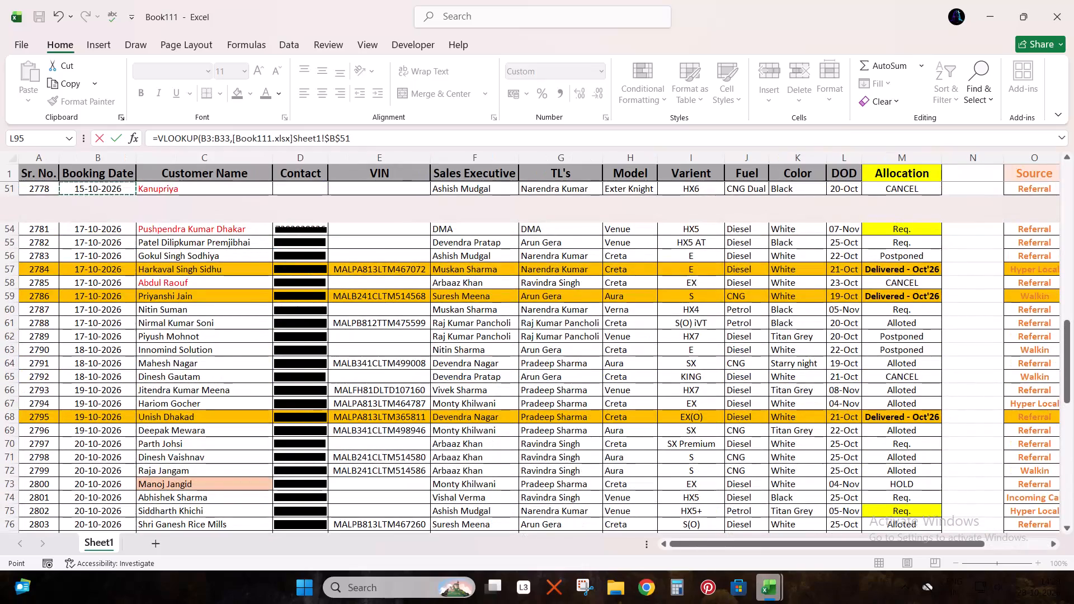
Complete the VLOOKUP in N3 with the table range $E$2:$Q$112 on Book111's Sheet1, column index 13 and exact match 0.
{"action": "key", "text": "Down"}
{"action": "key", "text": "Down"}
{"action": "key", "text": "Down"}
{"action": "key", "text": "Up"}
{"action": "key", "text": "ctrl+Up"}
{"action": "key", "text": "ctrl+Up"}
{"action": "key", "text": "Right"}
{"action": "key", "text": "Down"}
{"action": "key", "text": "Right"}
{"action": "key", "text": "Up"}
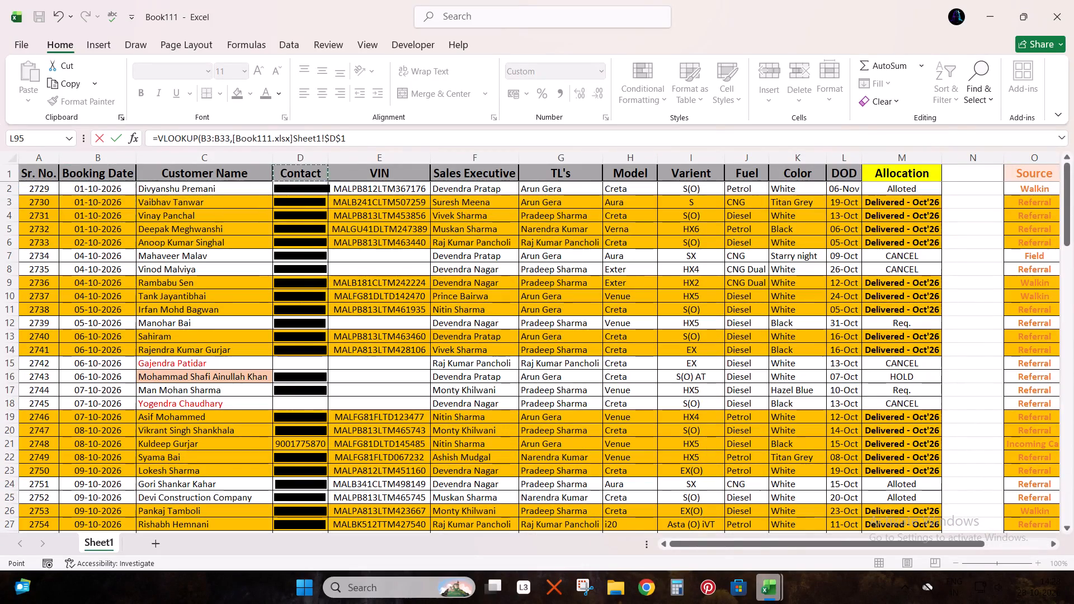
{"action": "key", "text": "Right"}
{"action": "key", "text": "Down"}
{"action": "key", "text": "Up"}
{"action": "key", "text": "Down"}
{"action": "key", "text": "ctrl+shift+Right"}
{"action": "key", "text": "ctrl+shift+Right"}
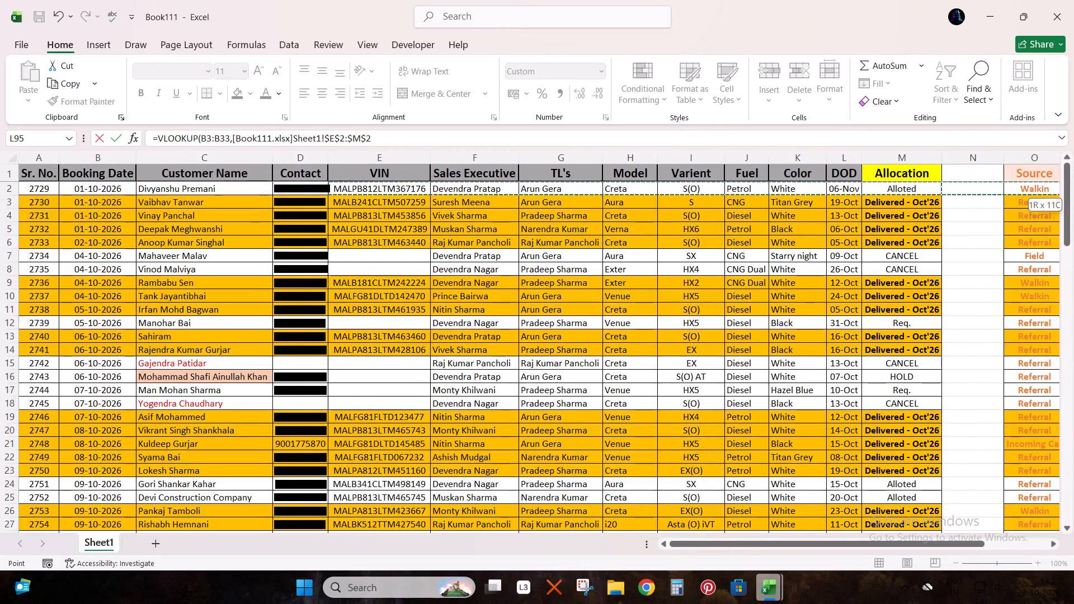
{"action": "key", "text": "ctrl+shift+Right"}
{"action": "key", "text": "ctrl+shift+Right"}
{"action": "key", "text": "ctrl+shift+Left"}
{"action": "key", "text": "shift+Left"}
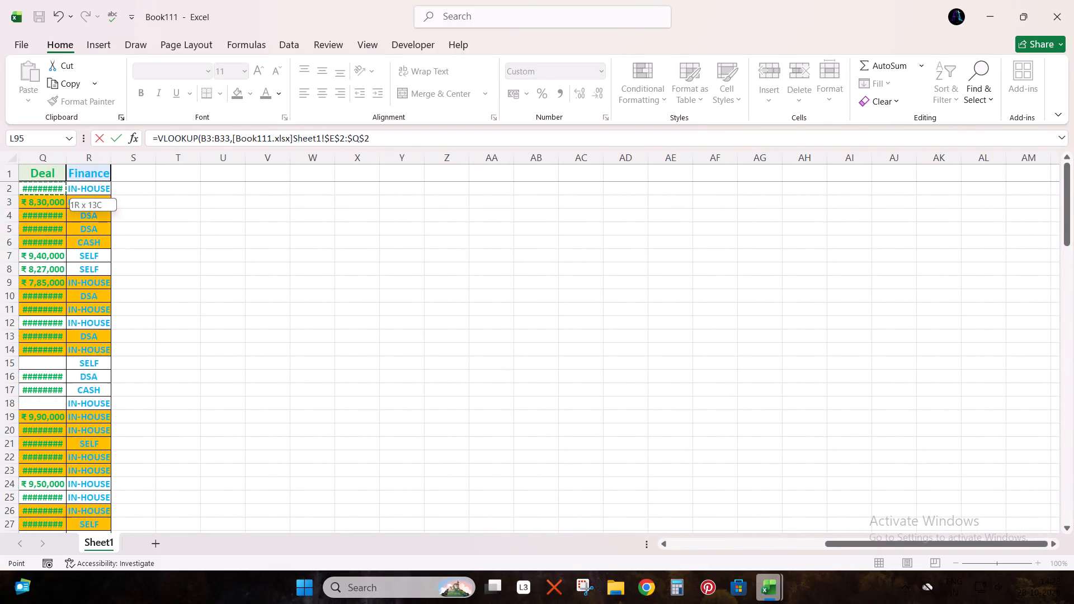
{"action": "key", "text": "ctrl+shift+Down"}
{"action": "key", "text": "ctrl+shift+Down"}
{"action": "key", "text": "ctrl+shift+Down"}
{"action": "key", "text": "ctrl+shift+Down"}
{"action": "key", "text": "ctrl+shift+Down"}
{"action": "key", "text": "ctrl+shift+Down"}
{"action": "key", "text": "ctrl+shift+Down"}
{"action": "key", "text": "ctrl+shift+Down"}
{"action": "key", "text": "ctrl+shift+Down"}
{"action": "key", "text": "ctrl+shift+Down"}
{"action": "key", "text": "ctrl+shift+Down"}
{"action": "key", "text": "ctrl+shift+Down"}
{"action": "key", "text": "ctrl+shift+Down"}
{"action": "key", "text": "ctrl+shift+Down"}
{"action": "key", "text": "ctrl+shift+Down"}
{"action": "key", "text": "ctrl+shift+Down"}
{"action": "key", "text": "ctrl+shift+Down"}
{"action": "key", "text": "ctrl+shift+Down"}
{"action": "key", "text": "ctrl+shift+Down"}
{"action": "key", "text": "ctrl+shift+Down"}
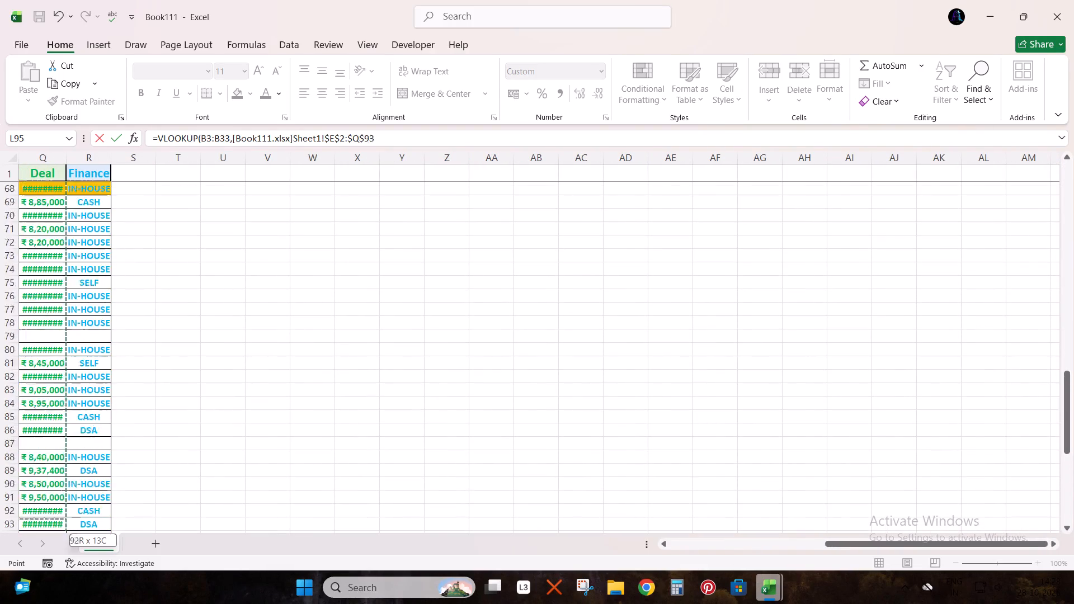
{"action": "key", "text": "ctrl+shift+Up"}
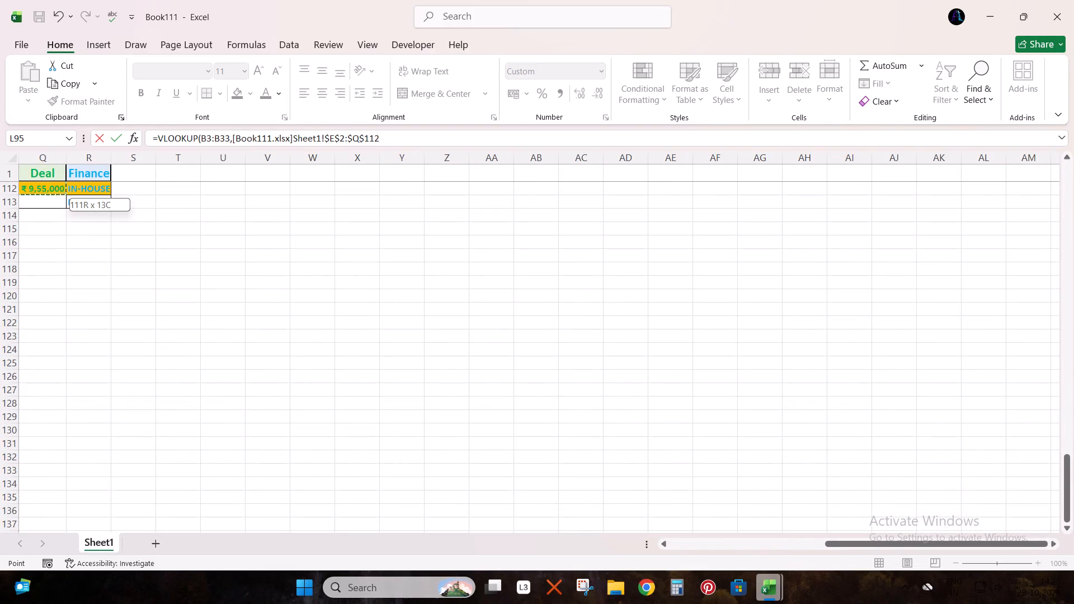
{"action": "type", "text": ",13,0)"}
{"action": "key", "text": "Return"}
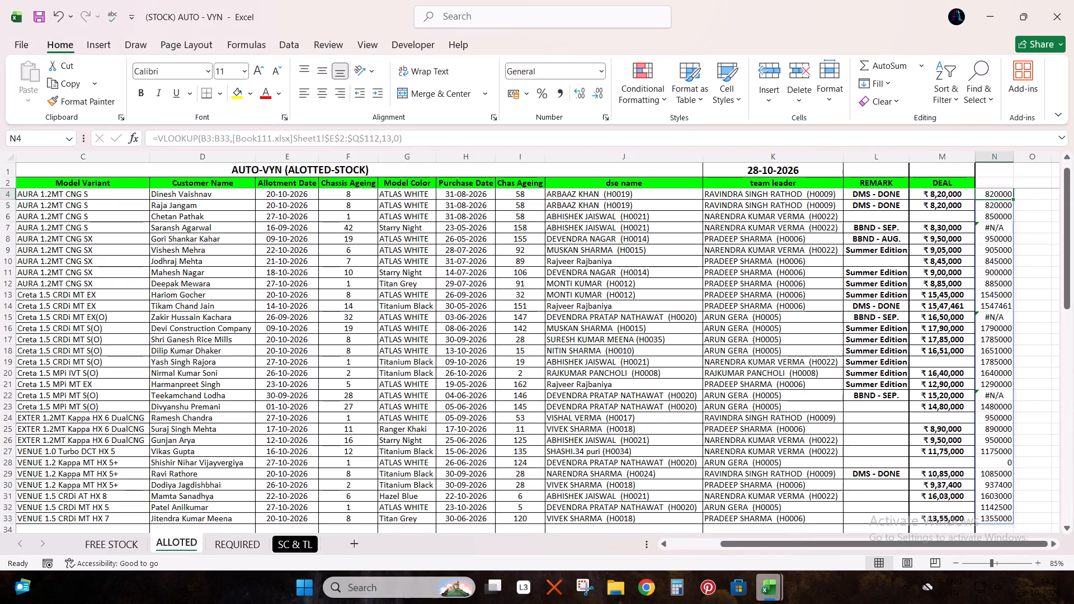
Replace the VLOOKUP results in N3:N33 with their plain values.
{"action": "key", "text": "Down"}
{"action": "key", "text": "Left"}
{"action": "key", "text": "Down"}
{"action": "key", "text": "Left"}
{"action": "key", "text": "Down"}
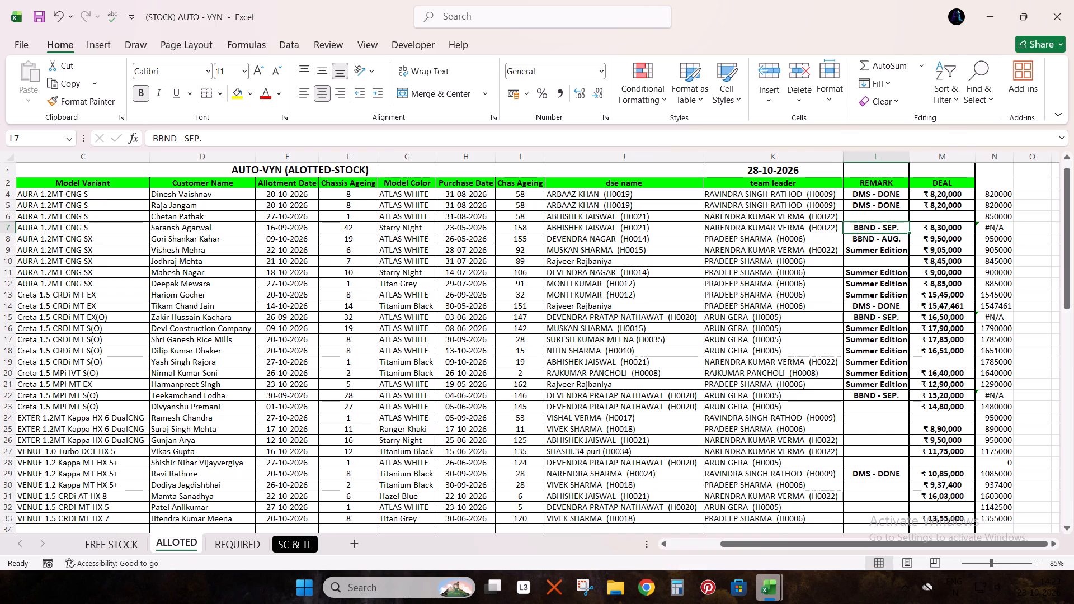
{"action": "key", "text": "Right"}
{"action": "key", "text": "Up"}
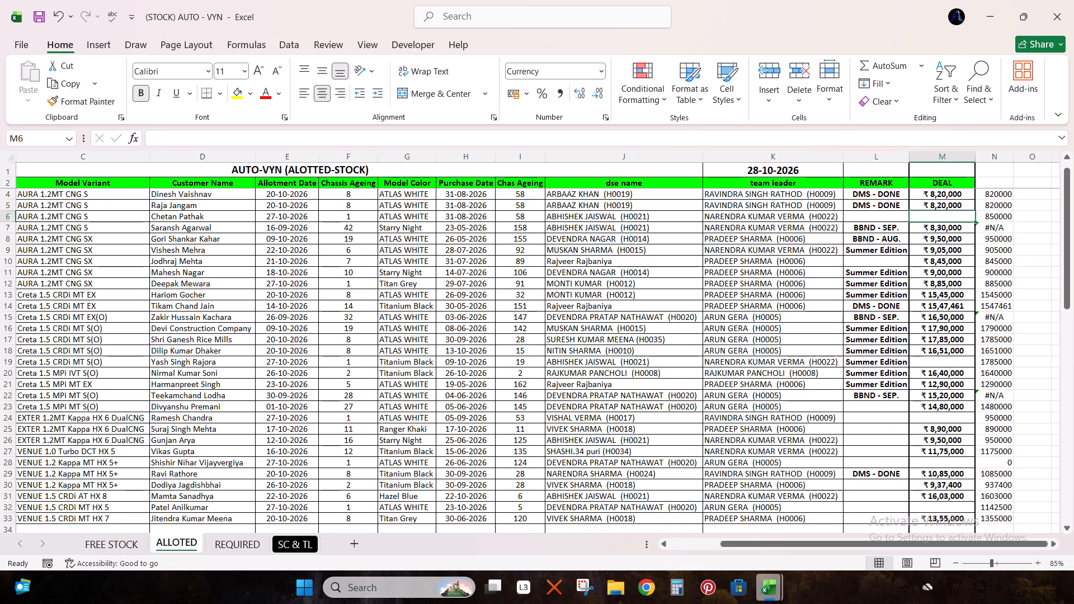
{"action": "key", "text": "Up"}
{"action": "key", "text": "Right"}
{"action": "key", "text": "Up"}
{"action": "key", "text": "Up"}
{"action": "key", "text": "Down"}
{"action": "key", "text": "Up"}
{"action": "key", "text": "ctrl+Up"}
{"action": "key", "text": "Down"}
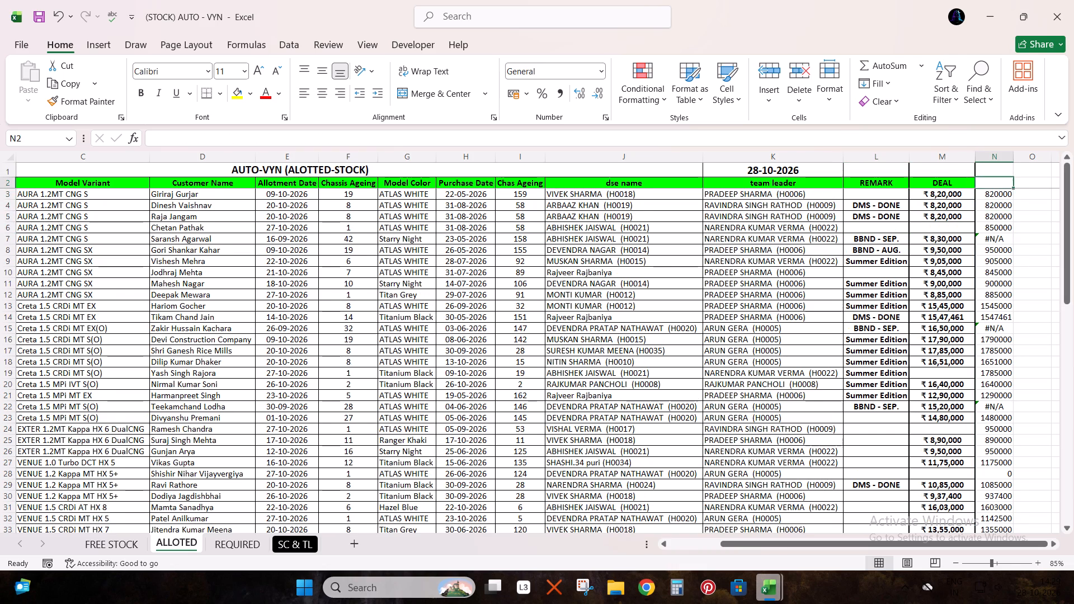
{"action": "key", "text": "Down"}
{"action": "key", "text": "ctrl+shift+Down"}
{"action": "key", "text": "ctrl+c"}
{"action": "key", "text": "ctrl+v"}
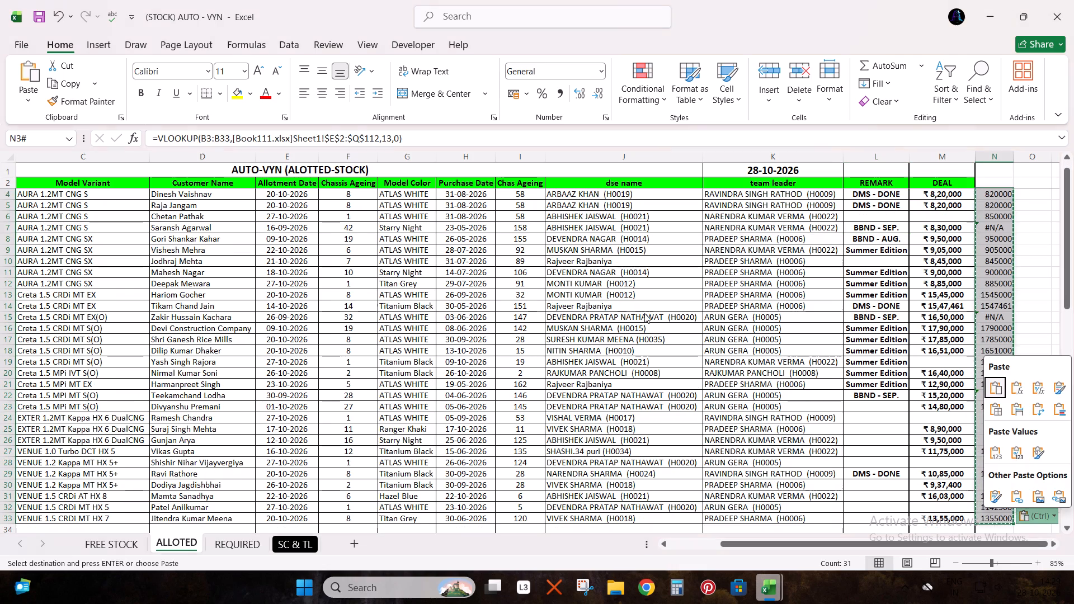
{"action": "key", "text": "Down"}
{"action": "key", "text": "Down"}
{"action": "key", "text": "Return"}
Copy the looked-up deal amount 850000 from N6 into the empty DEAL cell M6.
{"action": "key", "text": "Up"}
{"action": "key", "text": "Down"}
{"action": "key", "text": "Down"}
{"action": "key", "text": "Down"}
{"action": "key", "text": "Down"}
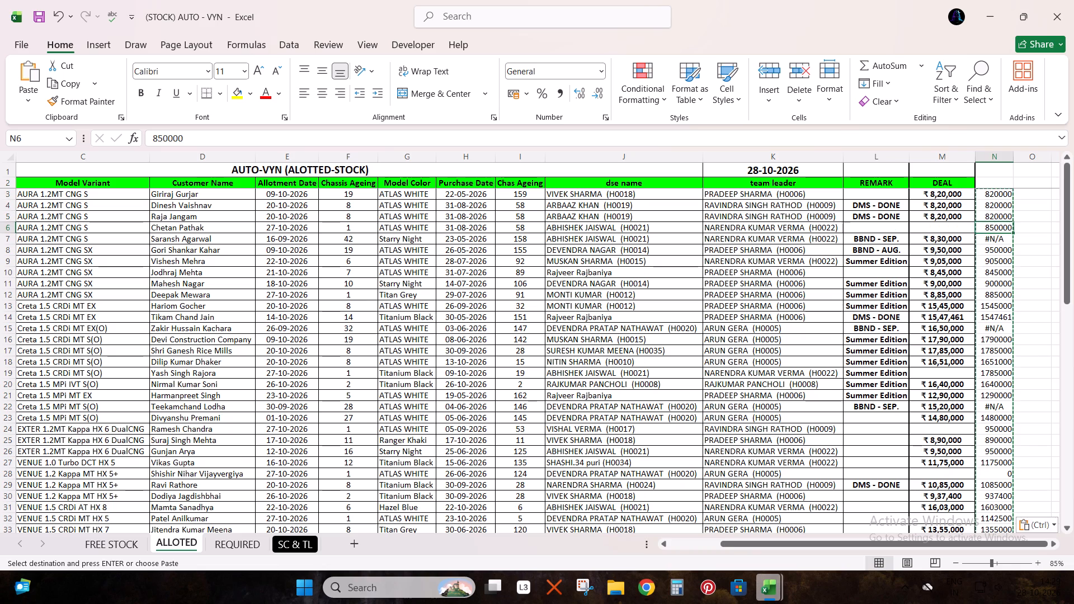
{"action": "key", "text": "ctrl+c"}
{"action": "key", "text": "Left"}
{"action": "key", "text": "ctrl+v"}
{"action": "key", "text": "Escape"}
Copy the looked-up deal amount 1785000 from N19 into the empty DEAL cell M19.
{"action": "key", "text": "Right"}
{"action": "key", "text": "Down"}
{"action": "key", "text": "Down"}
{"action": "key", "text": "Down"}
{"action": "key", "text": "Down"}
{"action": "key", "text": "Down"}
{"action": "key", "text": "Down"}
{"action": "key", "text": "Down"}
{"action": "key", "text": "Down"}
{"action": "key", "text": "Down"}
{"action": "key", "text": "Down"}
{"action": "key", "text": "Down"}
{"action": "key", "text": "Down"}
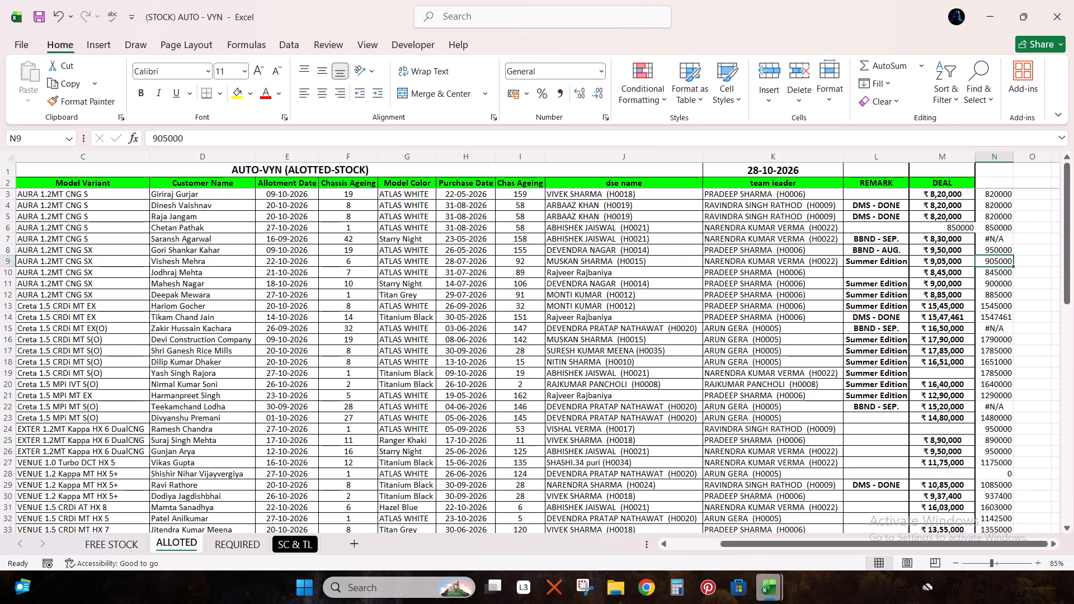
{"action": "key", "text": "Down"}
{"action": "key", "text": "ctrl+c"}
{"action": "key", "text": "Left"}
{"action": "key", "text": "ctrl+v"}
Copy the looked-up deal amount 950000 from N24 into the empty DEAL cell M24.
{"action": "key", "text": "Right"}
{"action": "key", "text": "Down"}
{"action": "key", "text": "Down"}
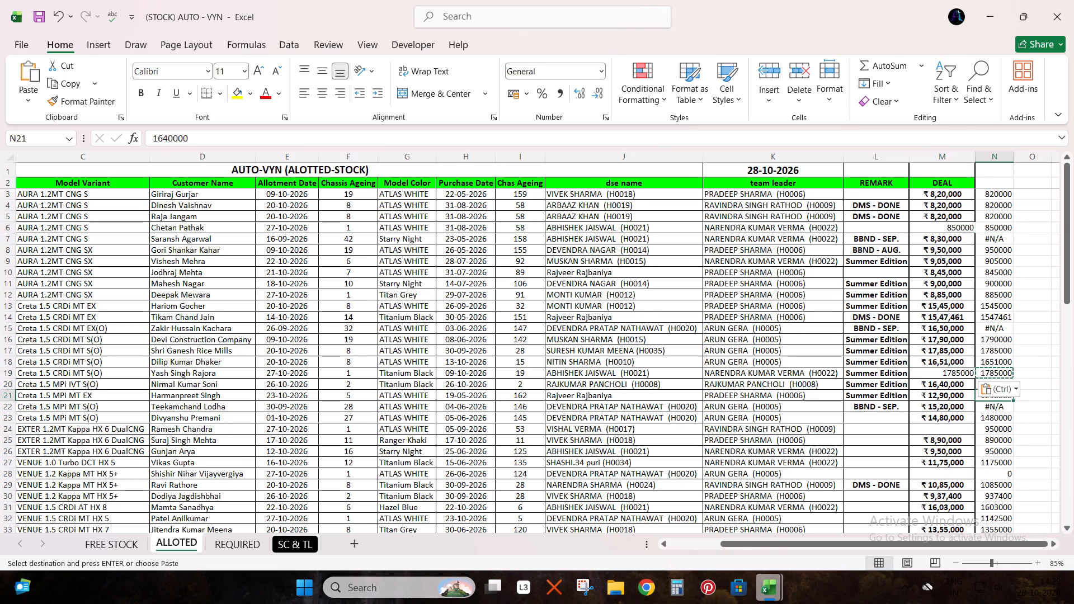
{"action": "key", "text": "Down"}
{"action": "key", "text": "Down"}
{"action": "key", "text": "Down"}
{"action": "key", "text": "ctrl+c"}
{"action": "key", "text": "Left"}
{"action": "key", "text": "ctrl+v"}
Enter 1016000 as the DEAL amount in M28 for the VENUE 1.2 Kappa MT HX 5+ in row 28.
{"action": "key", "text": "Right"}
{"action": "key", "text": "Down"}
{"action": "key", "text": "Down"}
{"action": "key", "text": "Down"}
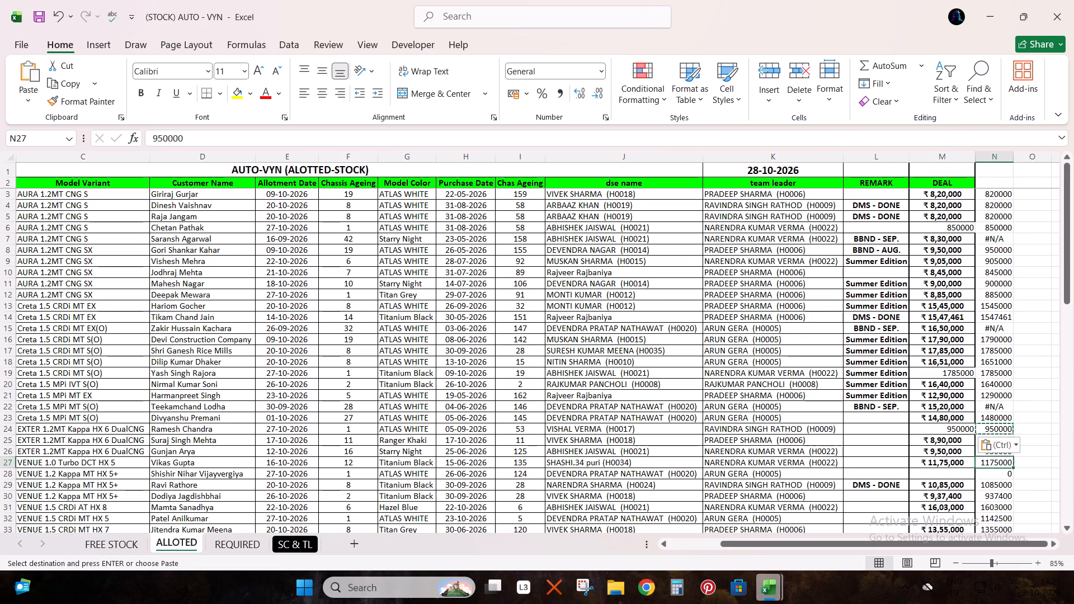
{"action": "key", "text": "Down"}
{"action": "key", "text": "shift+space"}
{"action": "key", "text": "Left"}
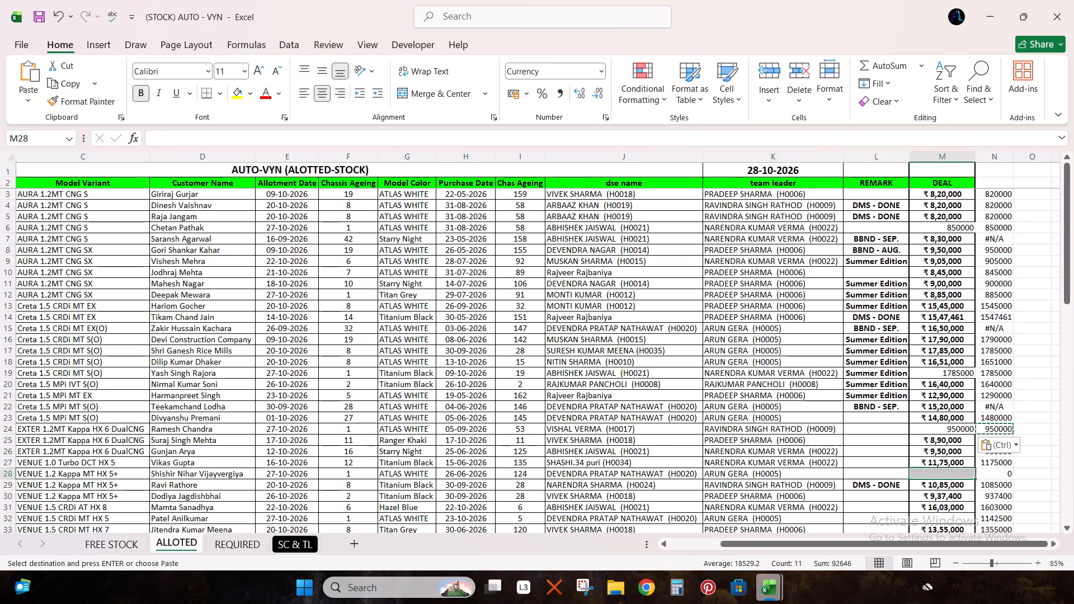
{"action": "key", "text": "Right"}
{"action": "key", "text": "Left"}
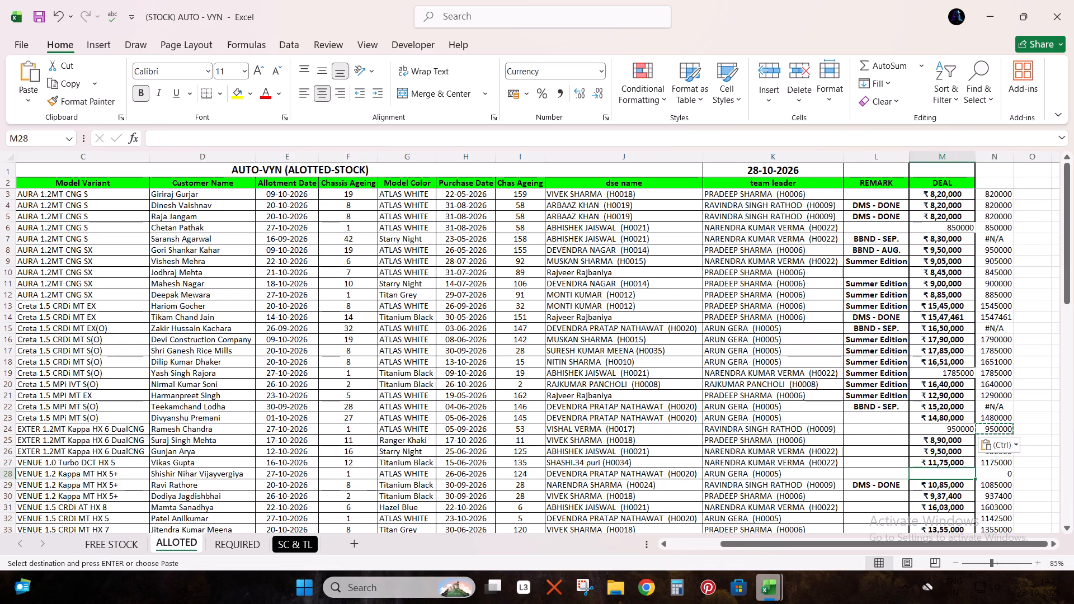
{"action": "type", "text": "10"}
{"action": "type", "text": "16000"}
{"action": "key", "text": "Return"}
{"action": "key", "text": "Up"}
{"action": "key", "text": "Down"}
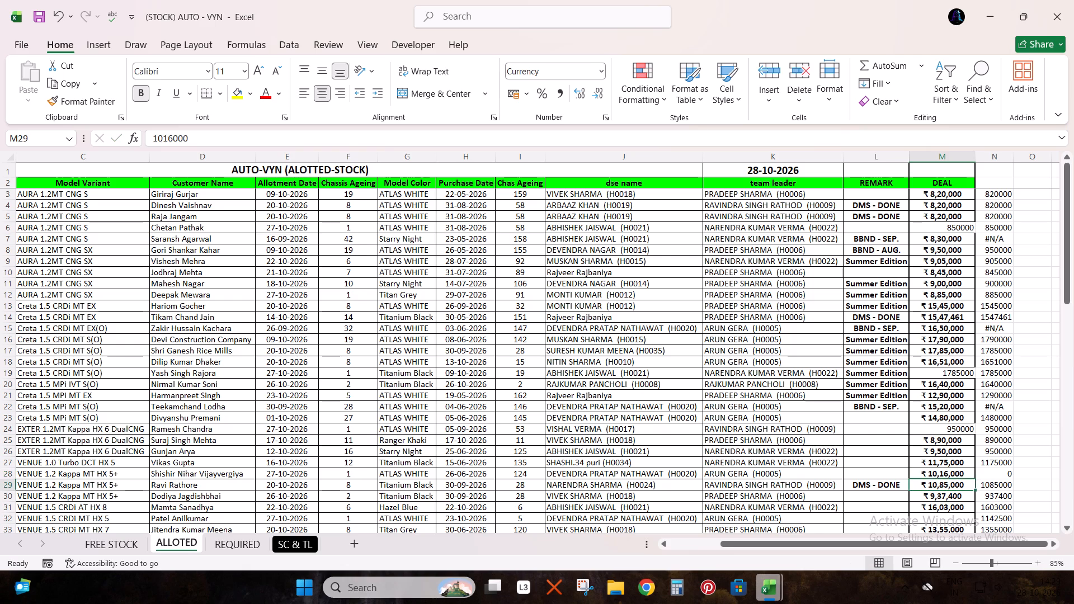
Copy the looked-up deal amount 1142500 from N32 into the empty DEAL cell M32.
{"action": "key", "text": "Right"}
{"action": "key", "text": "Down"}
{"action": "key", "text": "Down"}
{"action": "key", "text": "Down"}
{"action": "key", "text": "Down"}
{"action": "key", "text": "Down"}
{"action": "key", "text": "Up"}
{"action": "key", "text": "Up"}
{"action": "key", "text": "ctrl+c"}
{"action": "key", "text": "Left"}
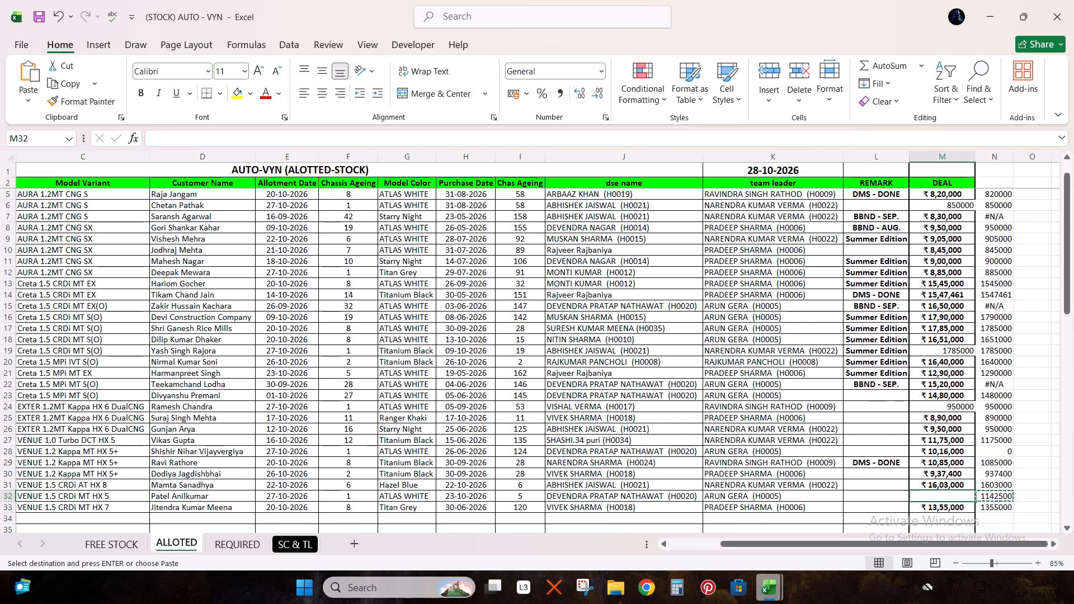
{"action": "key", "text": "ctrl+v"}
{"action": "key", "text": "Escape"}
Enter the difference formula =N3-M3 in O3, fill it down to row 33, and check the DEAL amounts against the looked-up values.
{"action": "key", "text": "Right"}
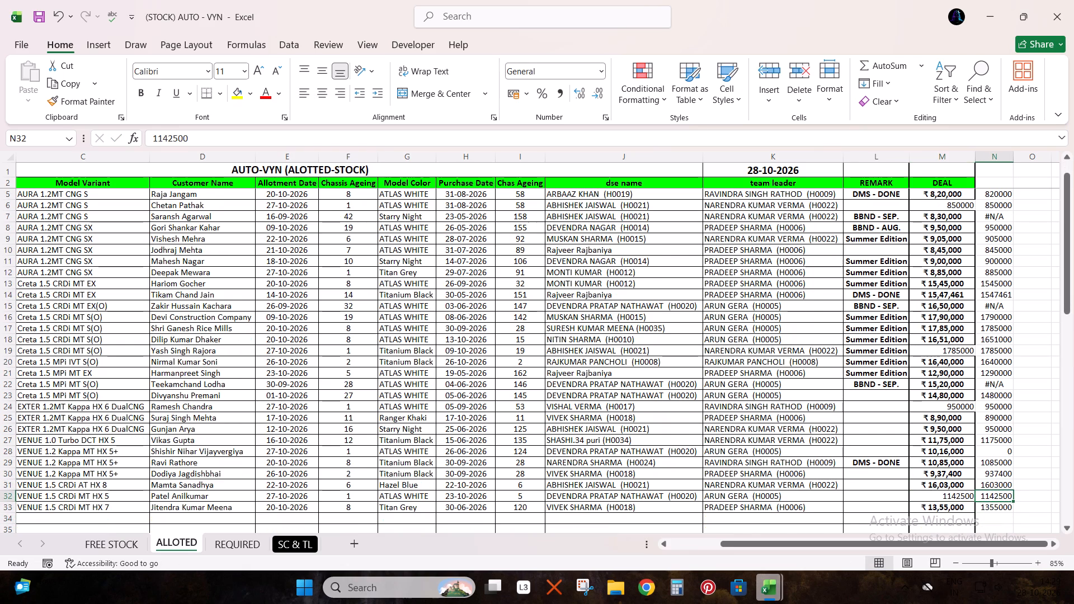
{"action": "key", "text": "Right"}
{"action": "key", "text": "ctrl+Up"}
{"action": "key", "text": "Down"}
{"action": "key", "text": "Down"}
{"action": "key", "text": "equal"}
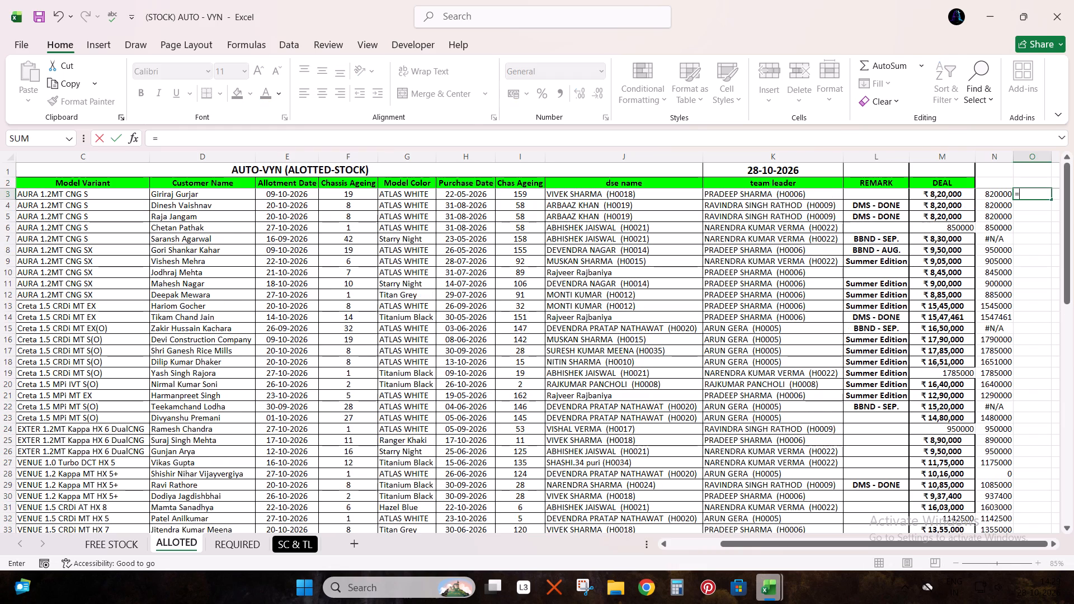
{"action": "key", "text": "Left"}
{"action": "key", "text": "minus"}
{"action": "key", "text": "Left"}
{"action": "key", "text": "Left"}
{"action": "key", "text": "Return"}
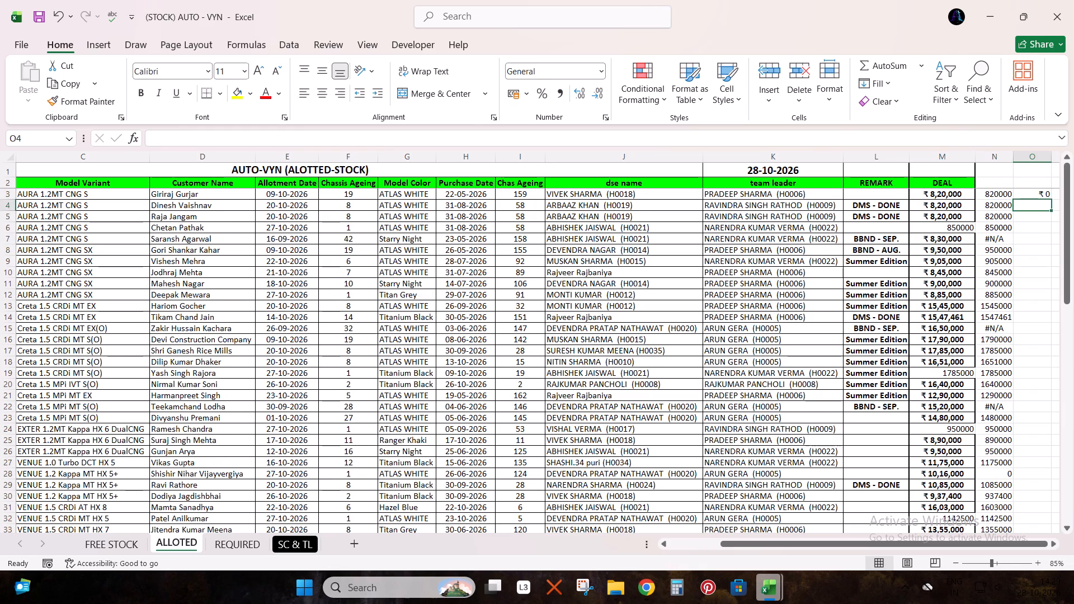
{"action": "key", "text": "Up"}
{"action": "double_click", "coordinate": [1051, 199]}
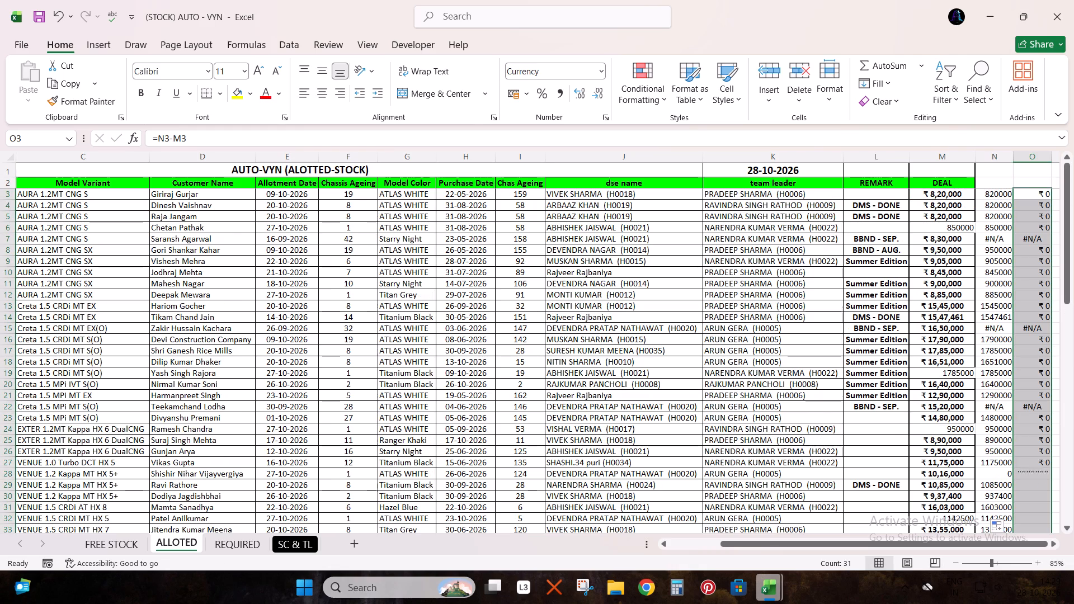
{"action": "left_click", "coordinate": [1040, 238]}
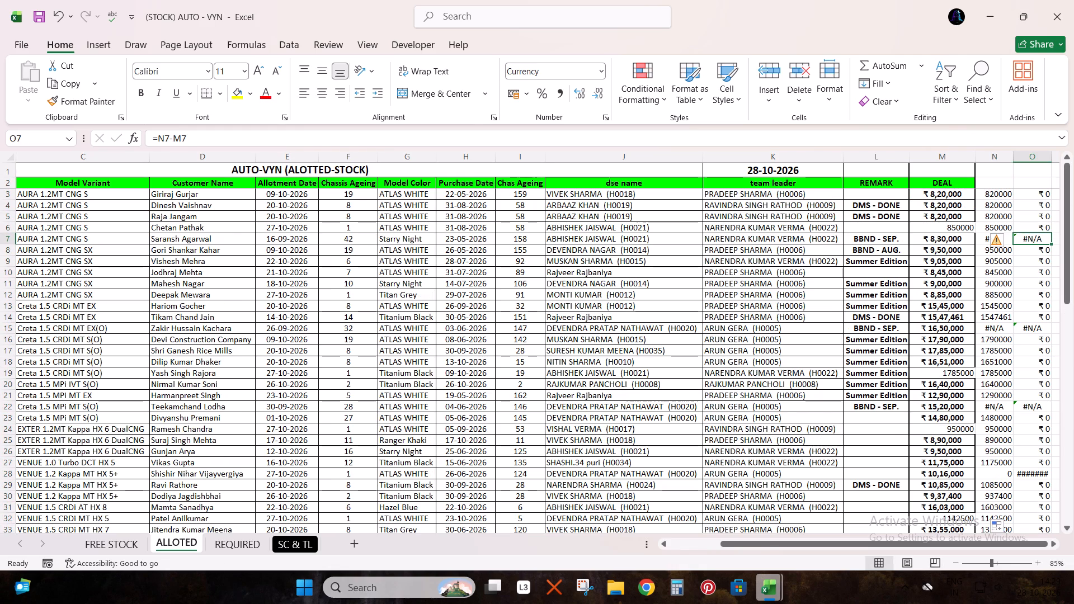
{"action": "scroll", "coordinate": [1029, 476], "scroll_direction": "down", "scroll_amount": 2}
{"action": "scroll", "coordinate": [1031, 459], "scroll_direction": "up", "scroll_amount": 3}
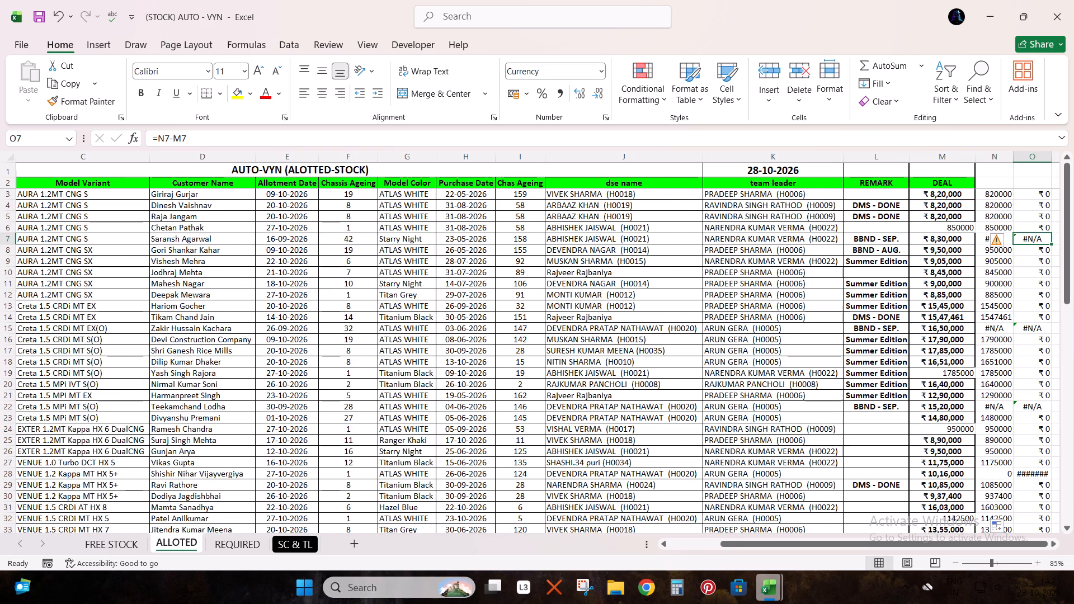
Delete helper columns N and O beside the DEAL column.
{"action": "key", "text": "Right"}
{"action": "key", "text": "Up"}
{"action": "key", "text": "Left"}
{"action": "key", "text": "Up"}
{"action": "key", "text": "Up"}
{"action": "key", "text": "Left"}
{"action": "key", "text": "Up"}
{"action": "key", "text": "shift+Right"}
{"action": "key", "text": "Delete"}
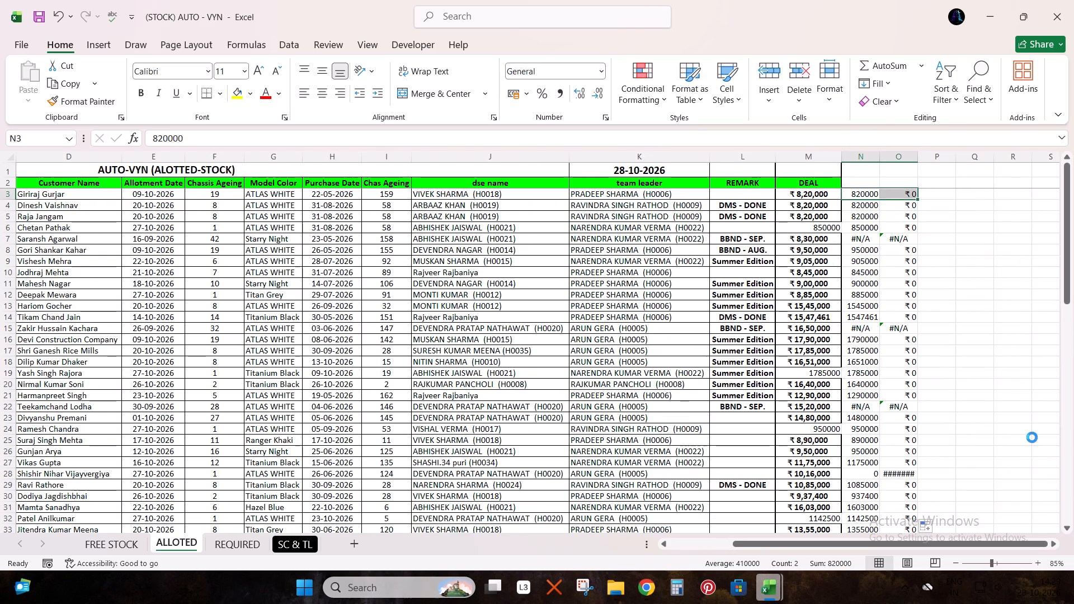
{"action": "key", "text": "ctrl+space"}
{"action": "key", "text": "ctrl+minus"}
Apply the currency formatting of M4 to the DEAL cells down to row 33 and save the workbook.
{"action": "key", "text": "Down"}
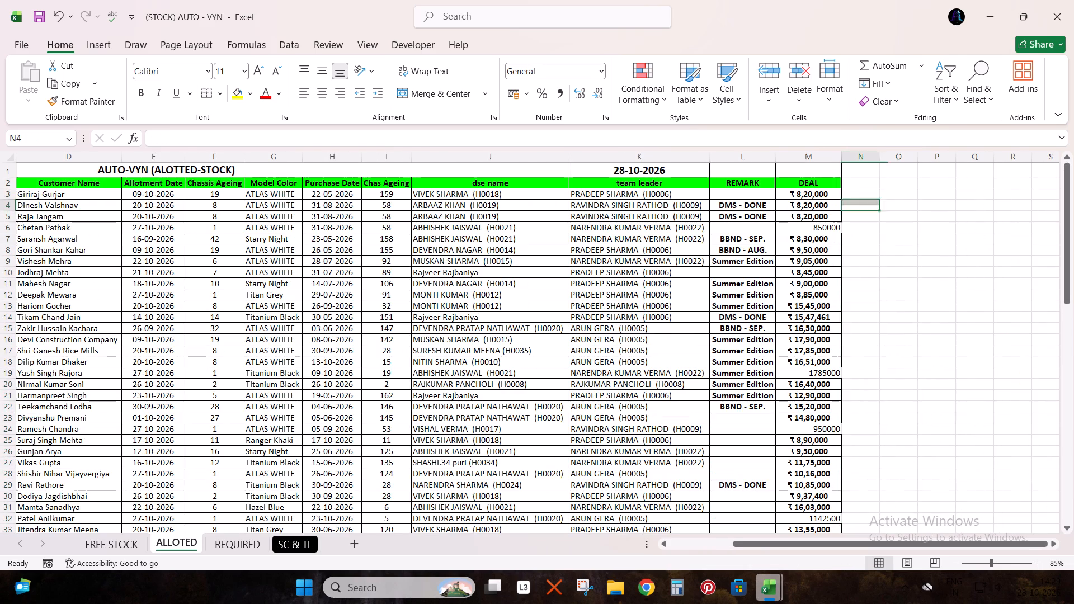
{"action": "key", "text": "Left"}
{"action": "left_click", "coordinate": [95, 97]}
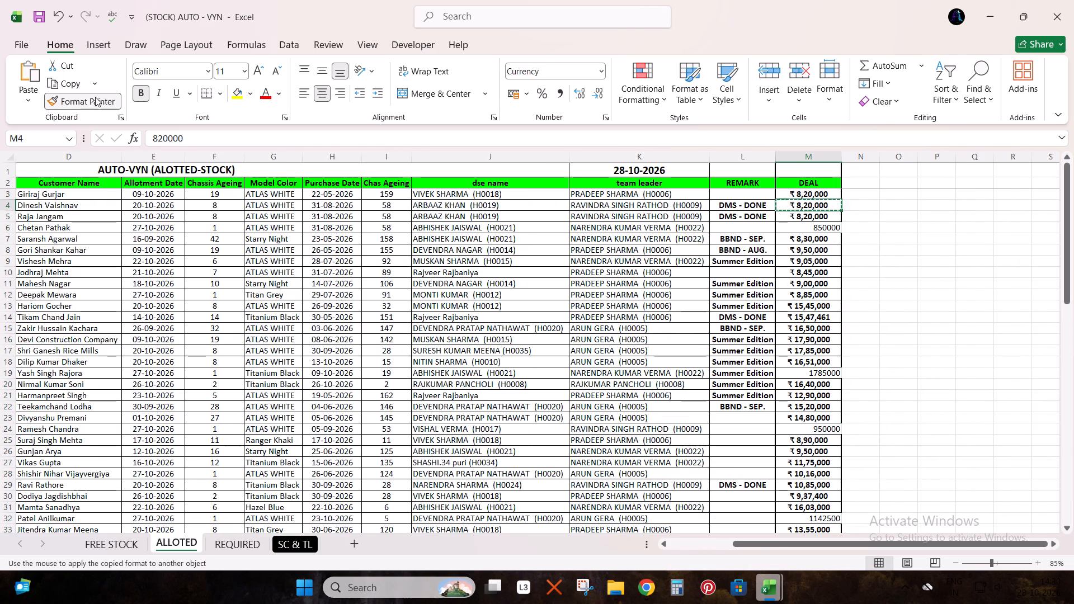
{"action": "key", "text": "ctrl+shift+Down"}
{"action": "key", "text": "ctrl+s"}
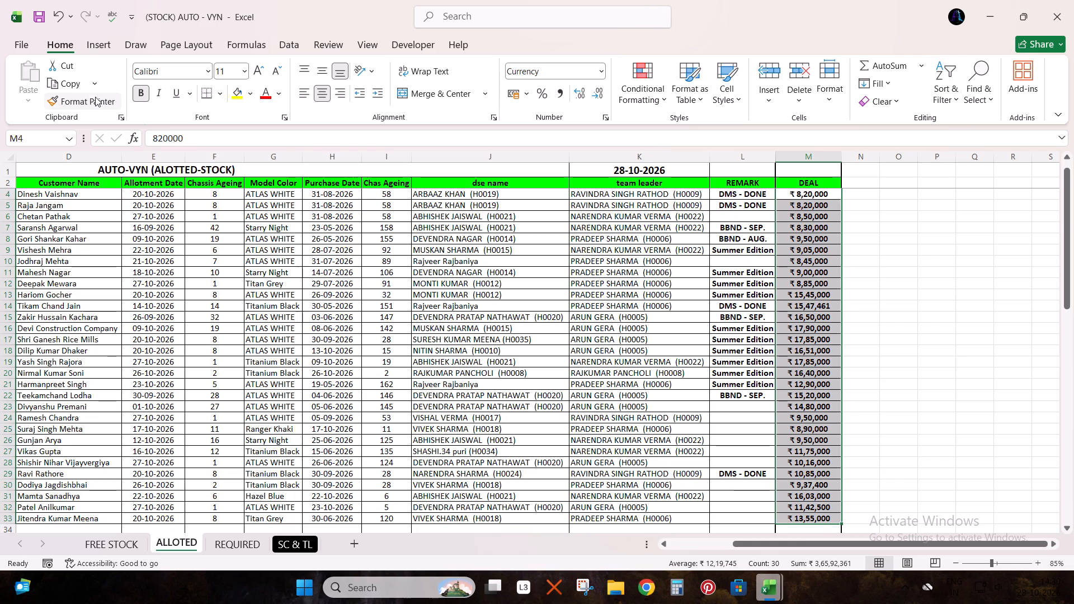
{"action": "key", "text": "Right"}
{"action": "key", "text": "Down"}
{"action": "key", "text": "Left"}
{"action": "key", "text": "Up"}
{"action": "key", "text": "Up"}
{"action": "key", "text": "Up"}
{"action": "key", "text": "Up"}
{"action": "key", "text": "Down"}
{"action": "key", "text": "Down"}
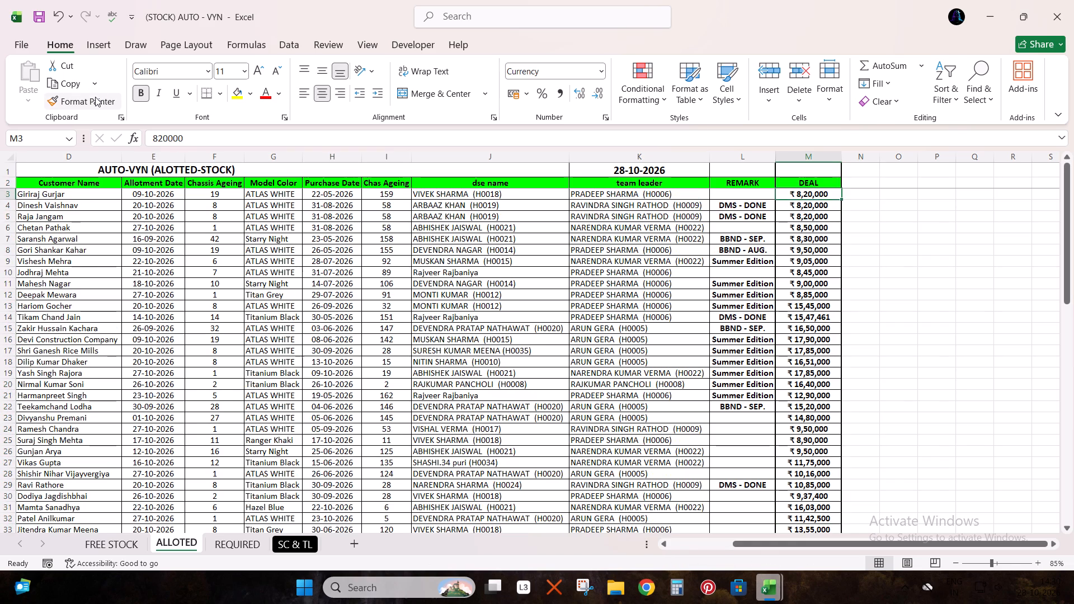
Renumber the Sr. No. column of the ALLOTED sheet by extending the series 1, 2 from A3:A4 down to 31 in A33.
{"action": "key", "text": "ctrl+Down"}
{"action": "key", "text": "Down"}
{"action": "key", "text": "Left"}
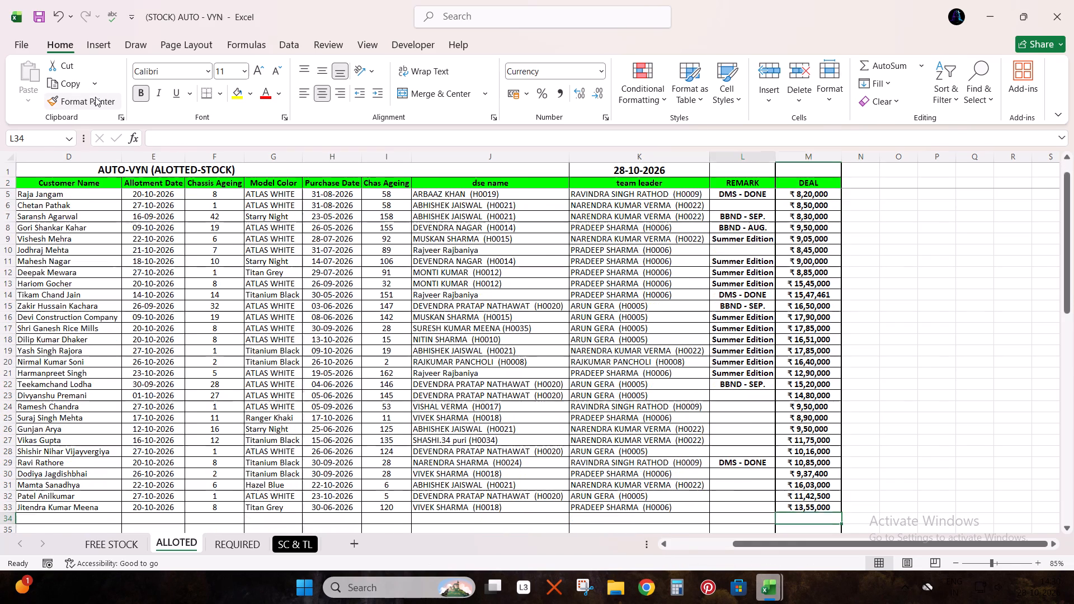
{"action": "key", "text": "ctrl+Left"}
{"action": "key", "text": "ctrl+Left"}
{"action": "key", "text": "ctrl+Left"}
{"action": "key", "text": "Right"}
{"action": "key", "text": "Up"}
{"action": "key", "text": "ctrl+Up"}
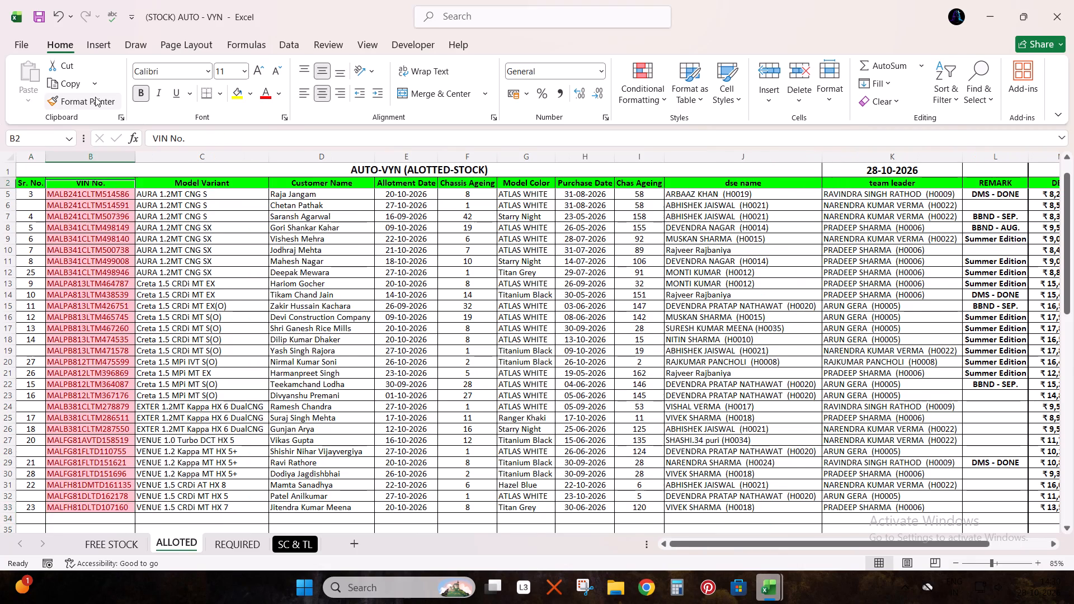
{"action": "key", "text": "Down"}
{"action": "key", "text": "Left"}
{"action": "key", "text": "shift+Down"}
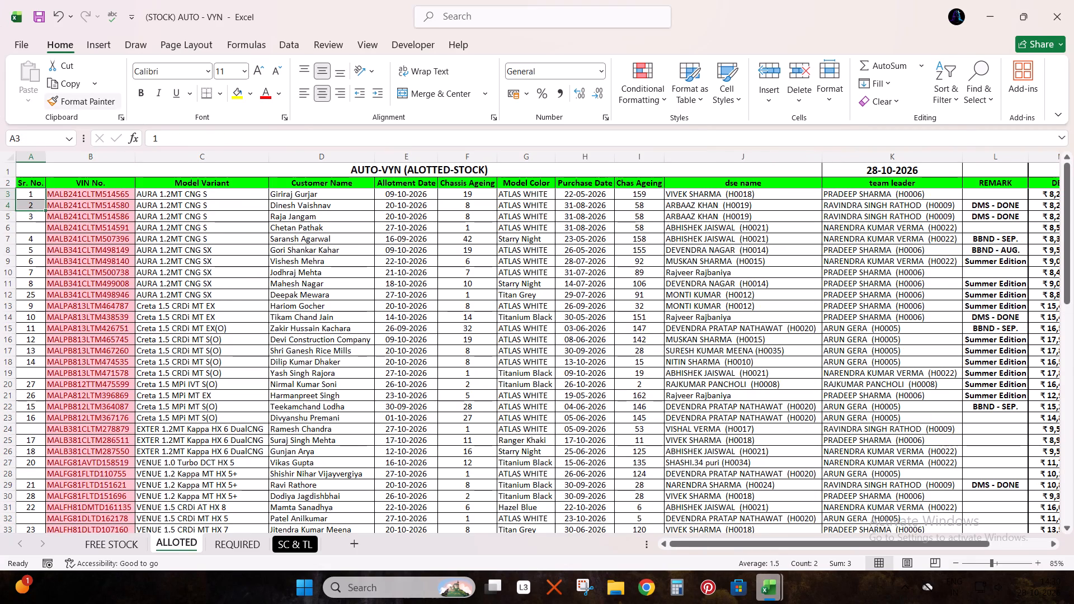
{"action": "left_click_drag", "start_coordinate": [45, 210], "coordinate": [39, 507]}
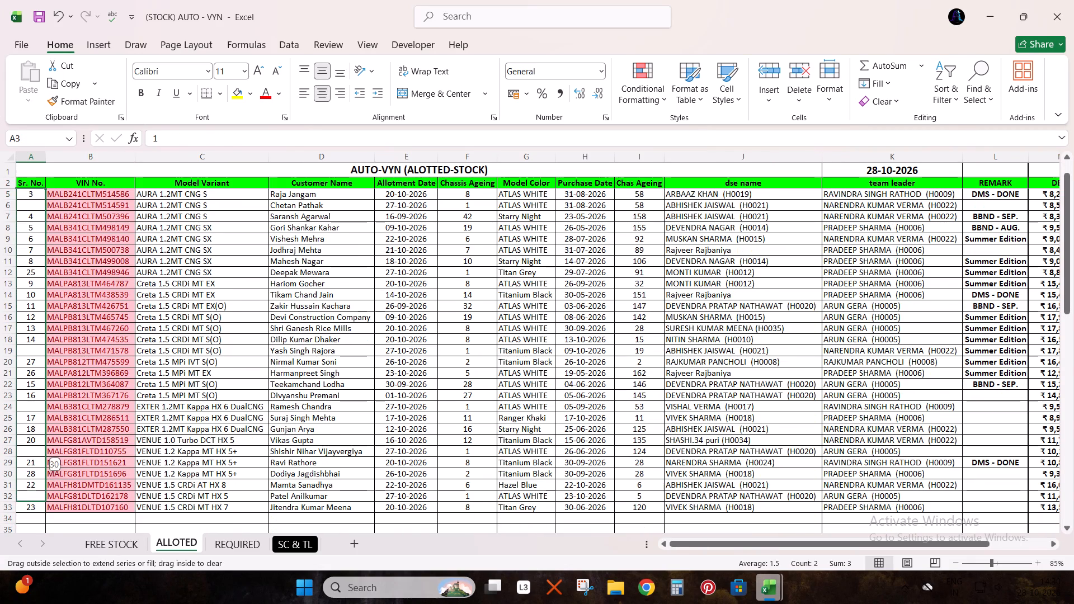
{"action": "left_click_drag", "start_coordinate": [39, 507], "coordinate": [39, 508]}
Delete the rows holding the leftover VIN list from row 43 down, and save the workbook.
{"action": "scroll", "coordinate": [140, 457], "scroll_direction": "down", "scroll_amount": 7}
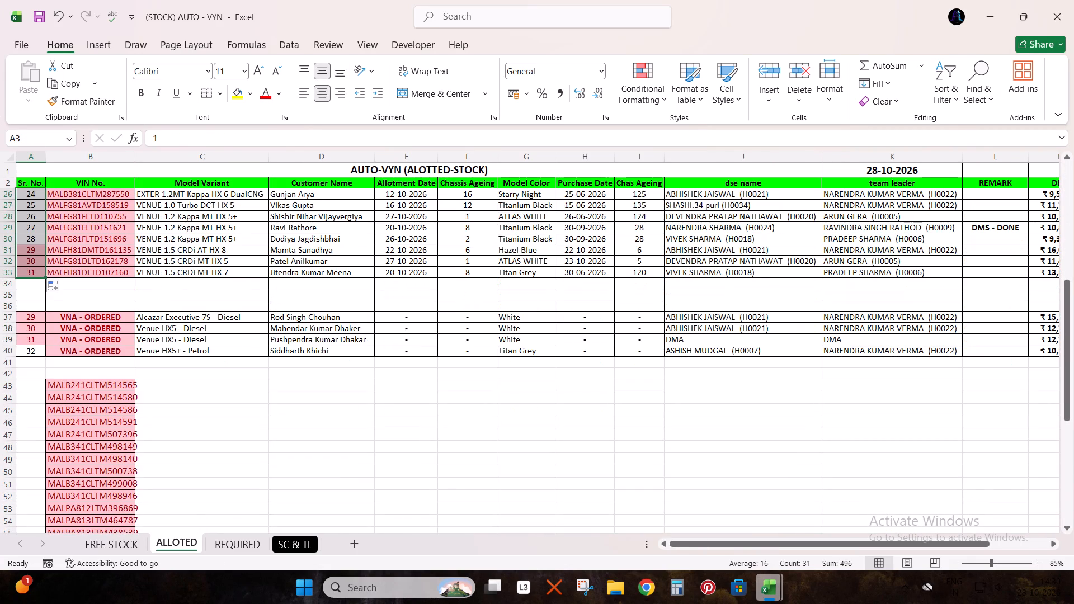
{"action": "left_click", "coordinate": [95, 384]}
{"action": "key", "text": "ctrl+shift+Down"}
{"action": "key", "text": "shift+space"}
{"action": "key", "text": "ctrl+minus"}
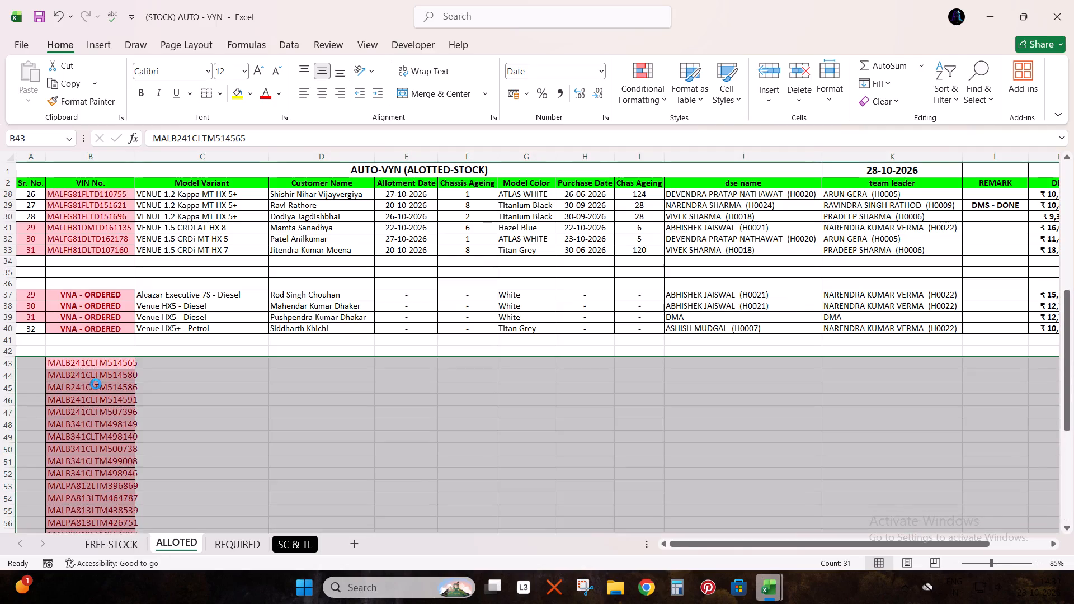
{"action": "key", "text": "ctrl+s"}
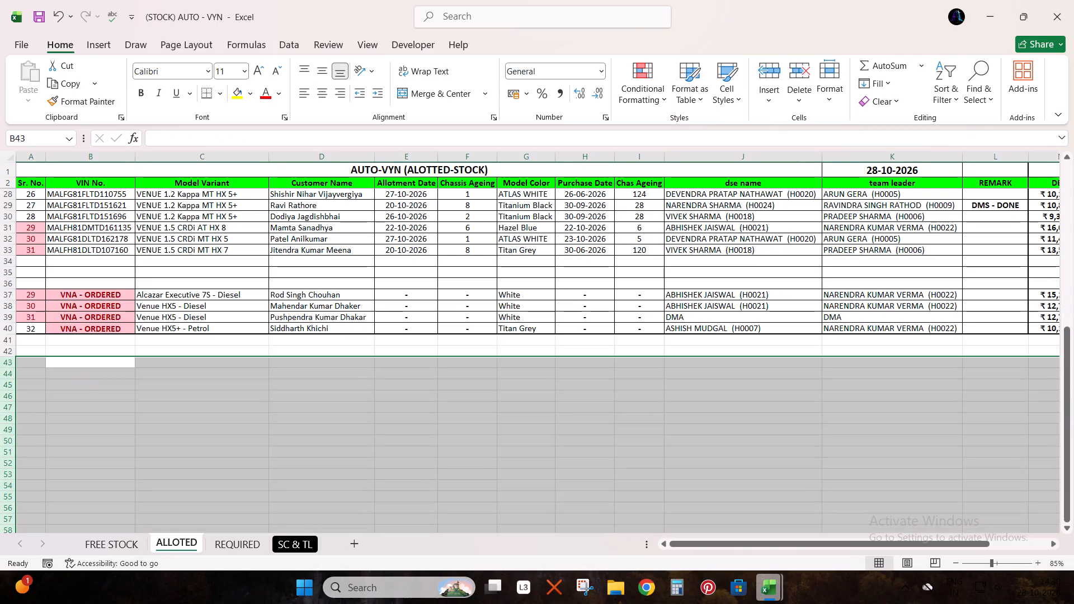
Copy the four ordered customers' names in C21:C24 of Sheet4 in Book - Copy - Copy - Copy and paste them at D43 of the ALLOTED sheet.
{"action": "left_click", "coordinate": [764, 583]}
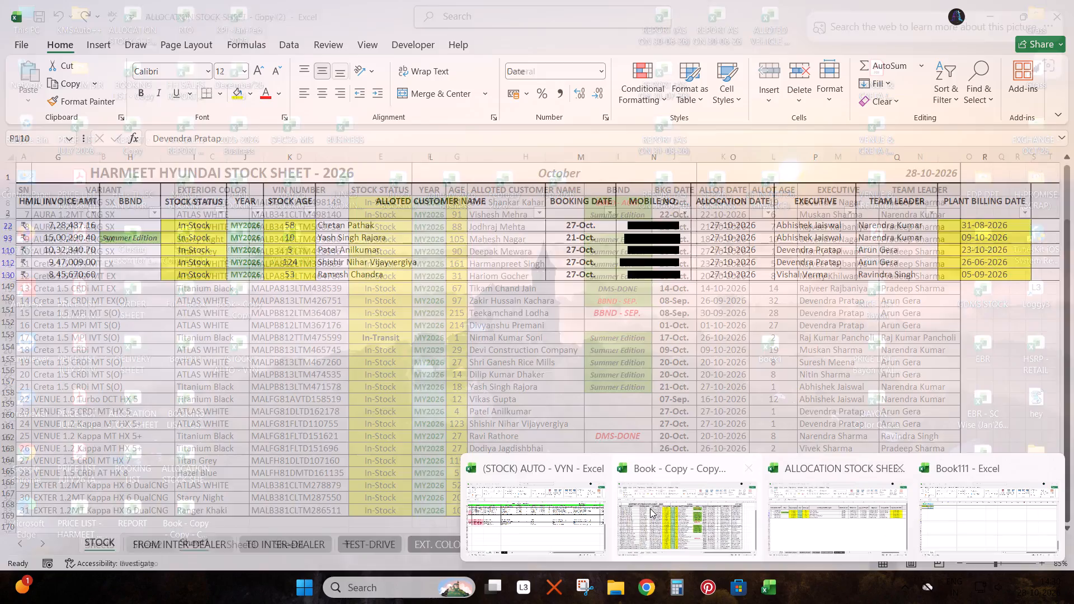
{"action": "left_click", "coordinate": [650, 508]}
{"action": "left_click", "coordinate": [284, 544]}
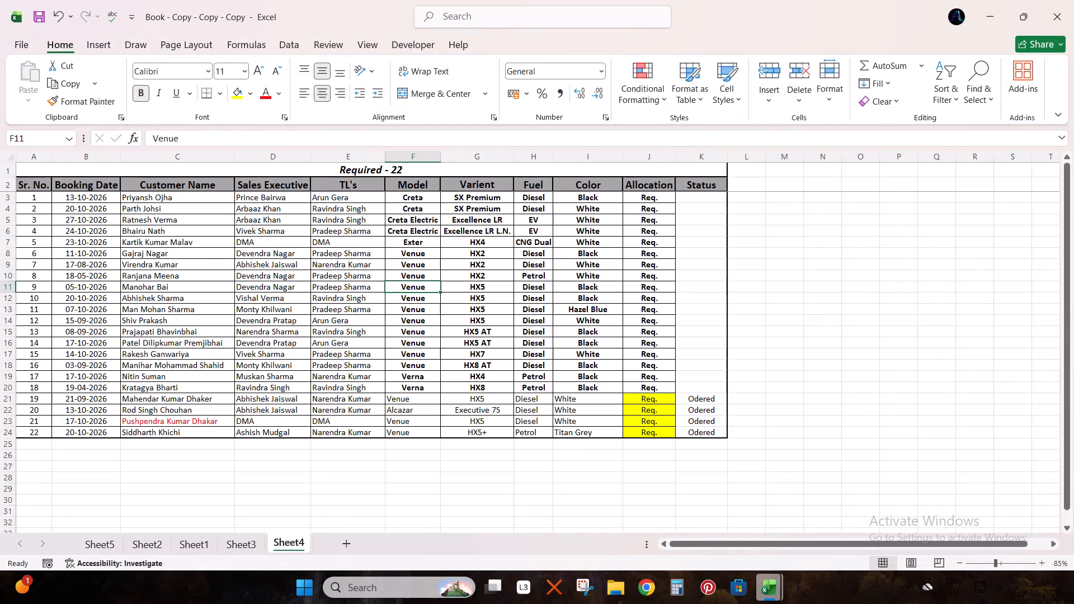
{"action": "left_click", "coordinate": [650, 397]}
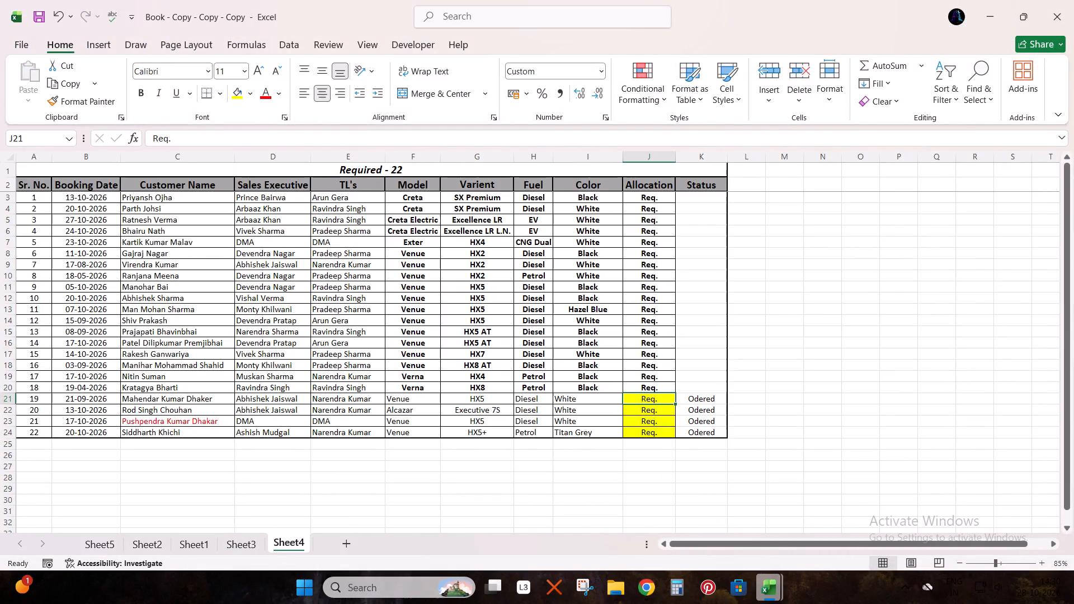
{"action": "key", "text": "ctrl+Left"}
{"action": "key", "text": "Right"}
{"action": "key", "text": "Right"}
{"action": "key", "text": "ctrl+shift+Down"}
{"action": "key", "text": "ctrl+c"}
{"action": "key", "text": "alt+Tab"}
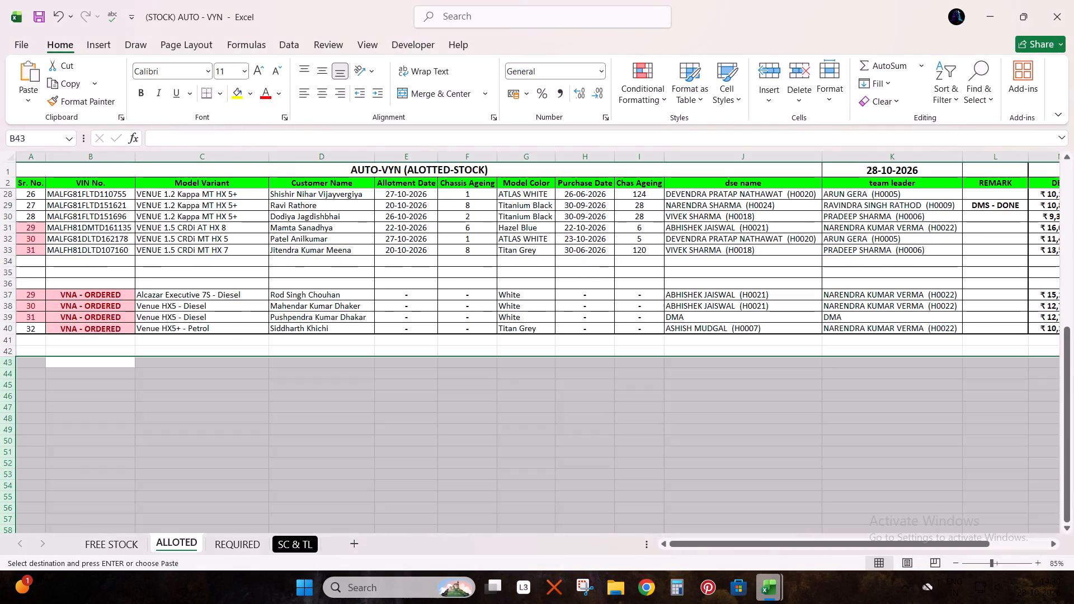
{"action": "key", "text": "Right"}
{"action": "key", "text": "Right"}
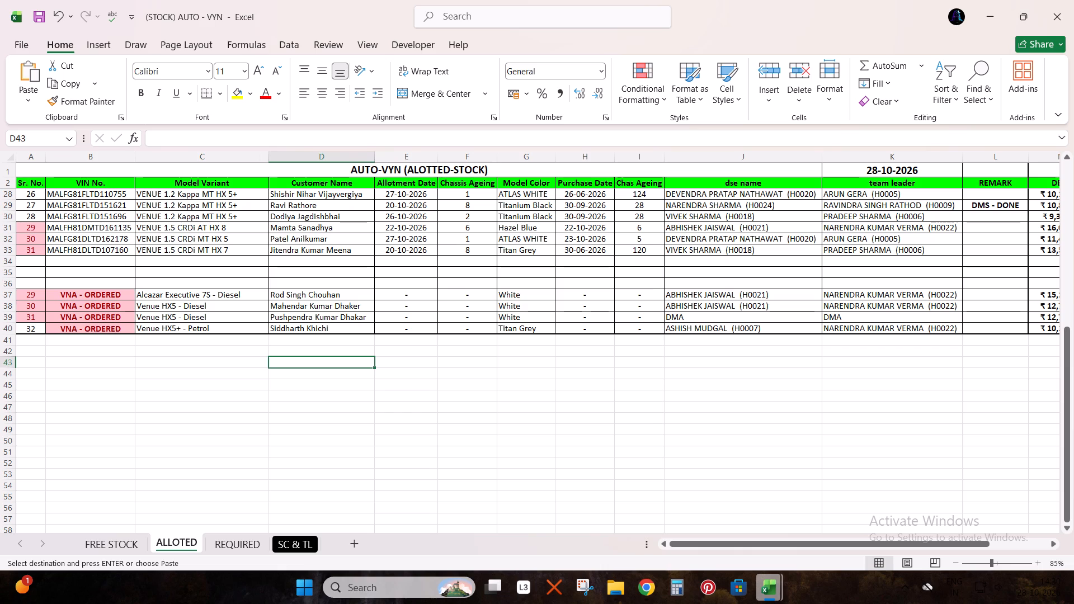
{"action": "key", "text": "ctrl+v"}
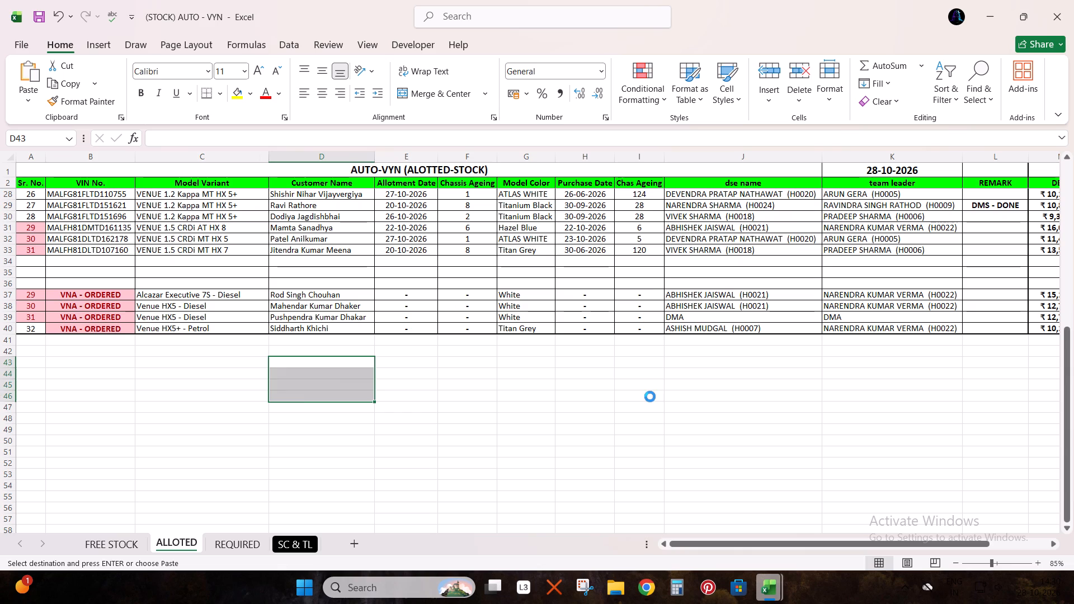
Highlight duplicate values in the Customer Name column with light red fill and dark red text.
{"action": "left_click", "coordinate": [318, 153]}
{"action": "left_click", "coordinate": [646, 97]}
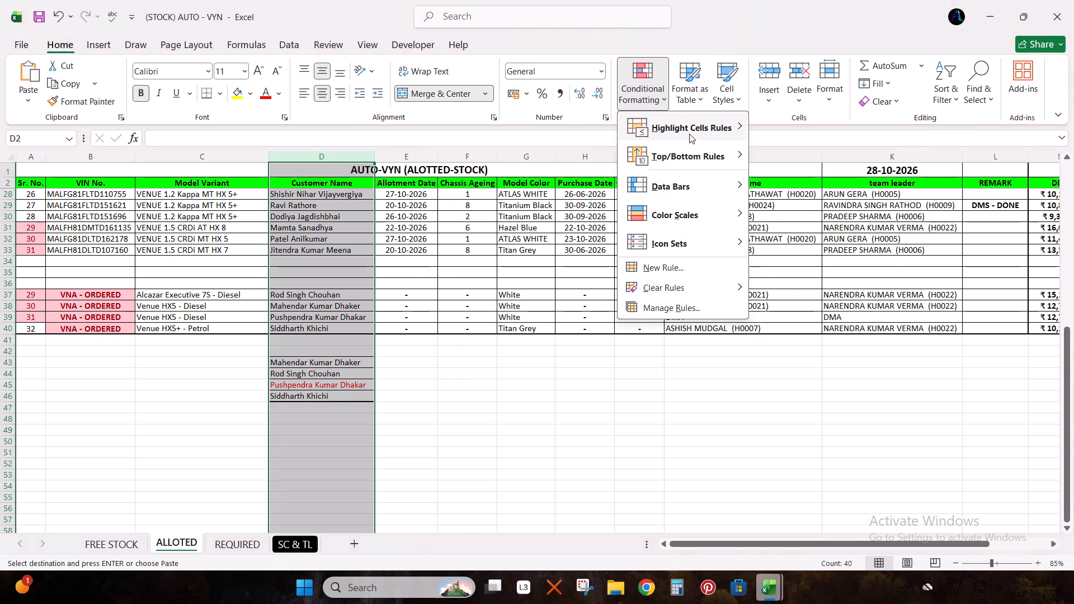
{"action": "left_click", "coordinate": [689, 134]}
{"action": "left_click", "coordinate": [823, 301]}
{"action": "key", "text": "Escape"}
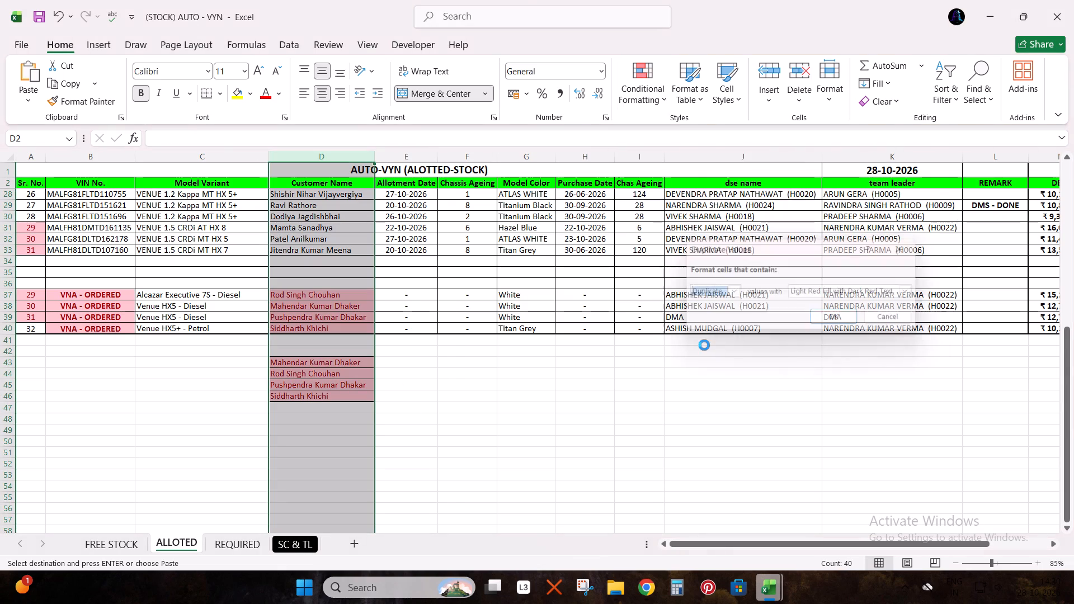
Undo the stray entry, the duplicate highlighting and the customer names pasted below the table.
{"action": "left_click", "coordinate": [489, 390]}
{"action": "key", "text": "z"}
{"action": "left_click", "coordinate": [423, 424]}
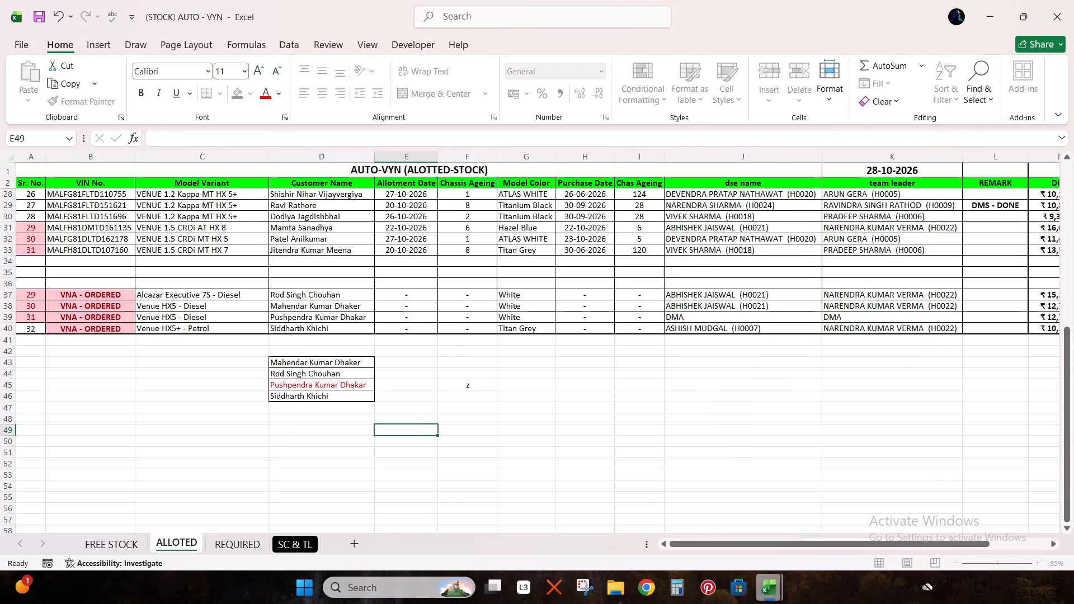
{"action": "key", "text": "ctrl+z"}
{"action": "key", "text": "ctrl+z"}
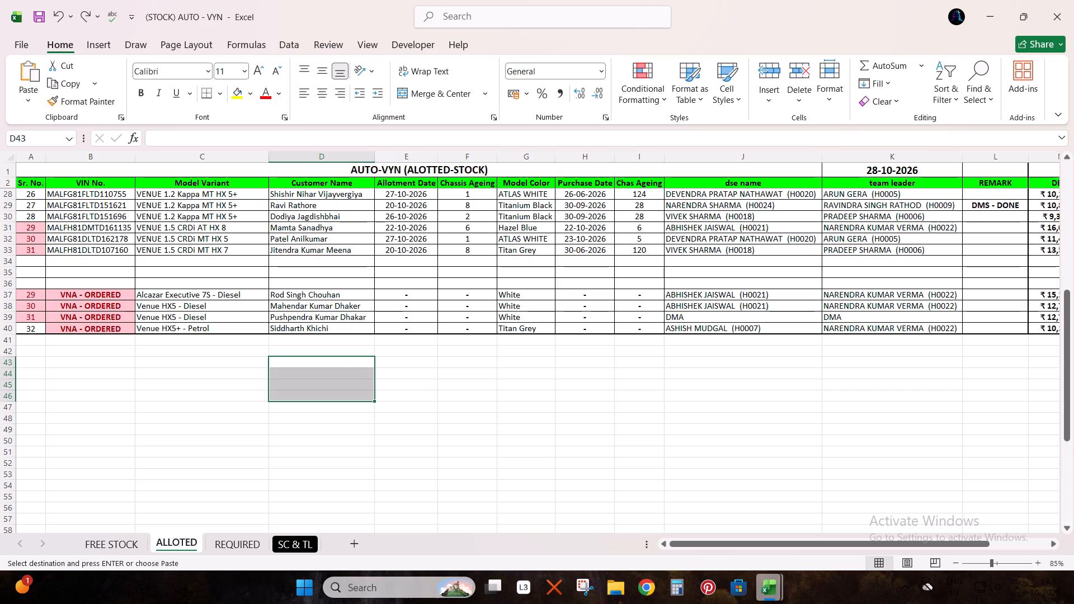
Compare the ordered customers in rows 21 to 24 of Sheet4 with the VNA - ORDERED rows 37 to 40 of the ALLOTED sheet.
{"action": "left_click", "coordinate": [379, 389]}
{"action": "key", "text": "alt+Tab"}
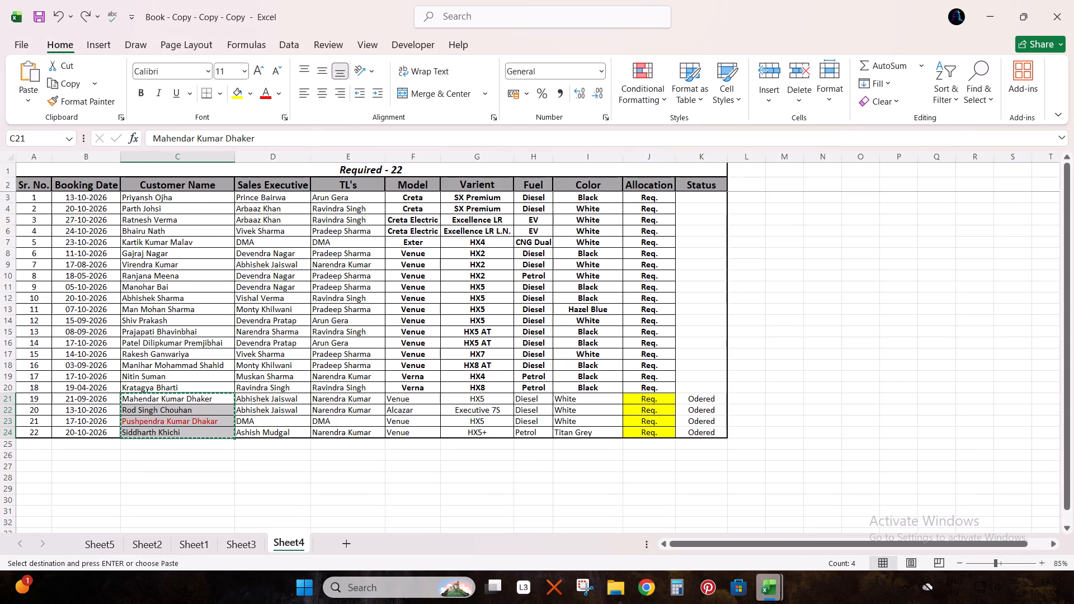
{"action": "key", "text": "shift+space"}
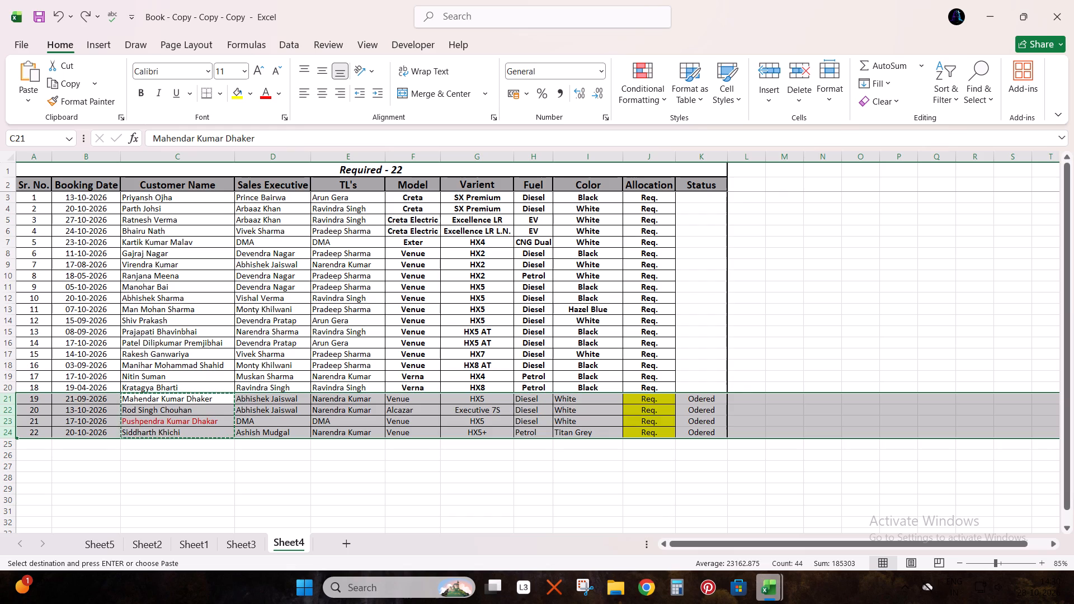
{"action": "key", "text": "alt+Tab"}
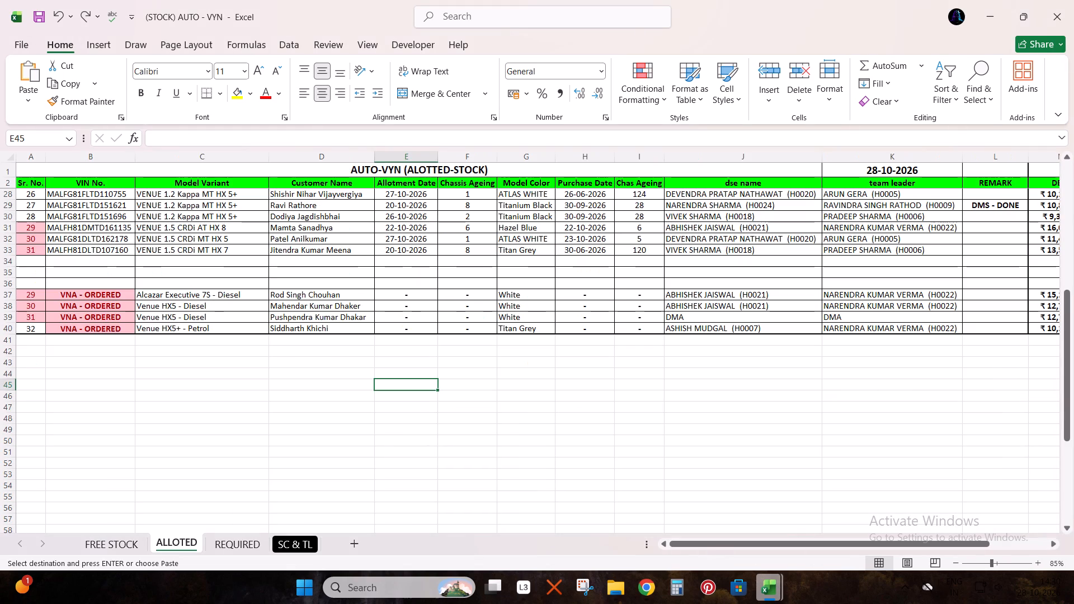
{"action": "key", "text": "alt+Tab"}
{"action": "key", "text": "alt+Tab"}
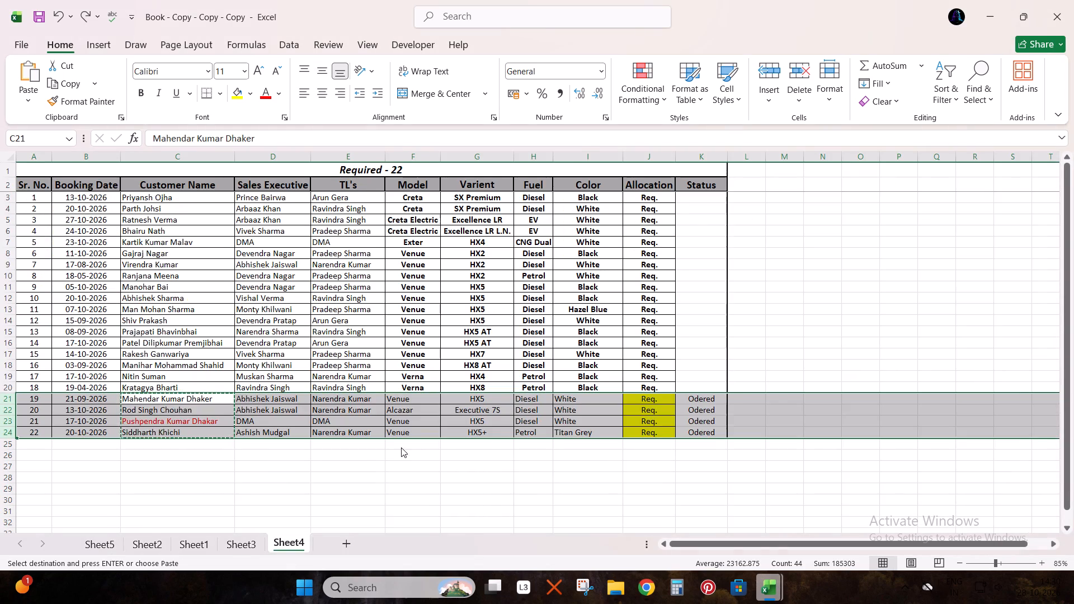
{"action": "key", "text": "Up"}
{"action": "key", "text": "Up"}
{"action": "key", "text": "Up"}
{"action": "key", "text": "Up"}
{"action": "key", "text": "Up"}
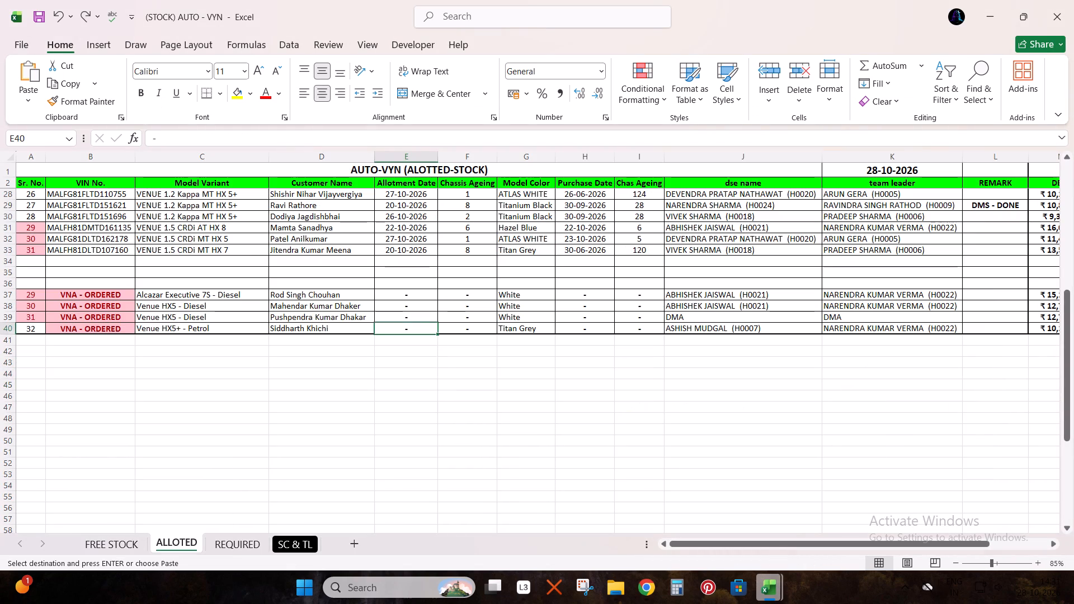
{"action": "key", "text": "Up"}
{"action": "key", "text": "Up"}
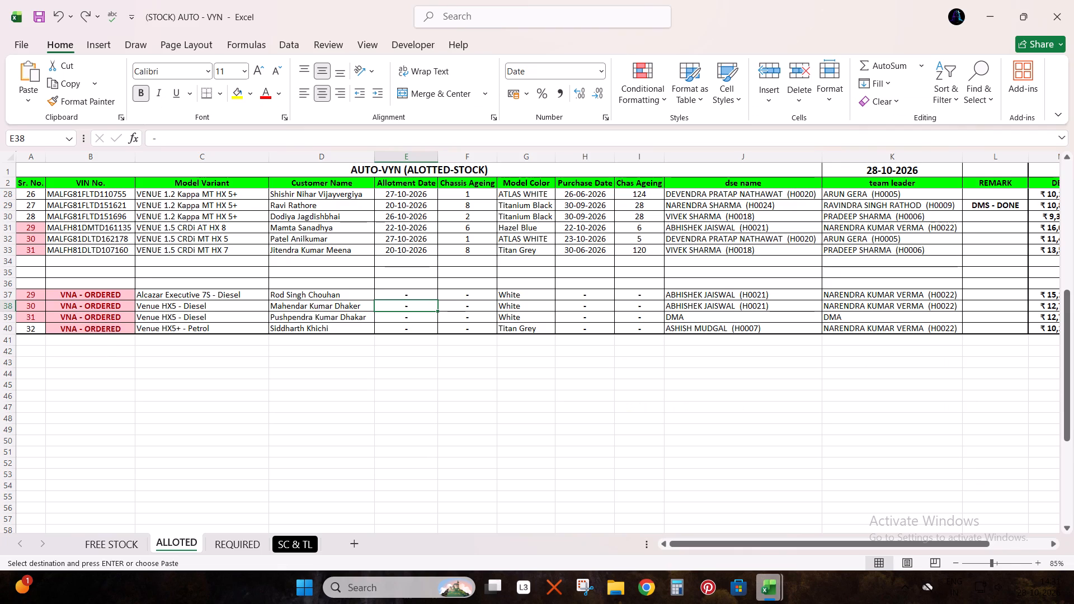
{"action": "key", "text": "alt+Tab"}
{"action": "key", "text": "alt+Tab"}
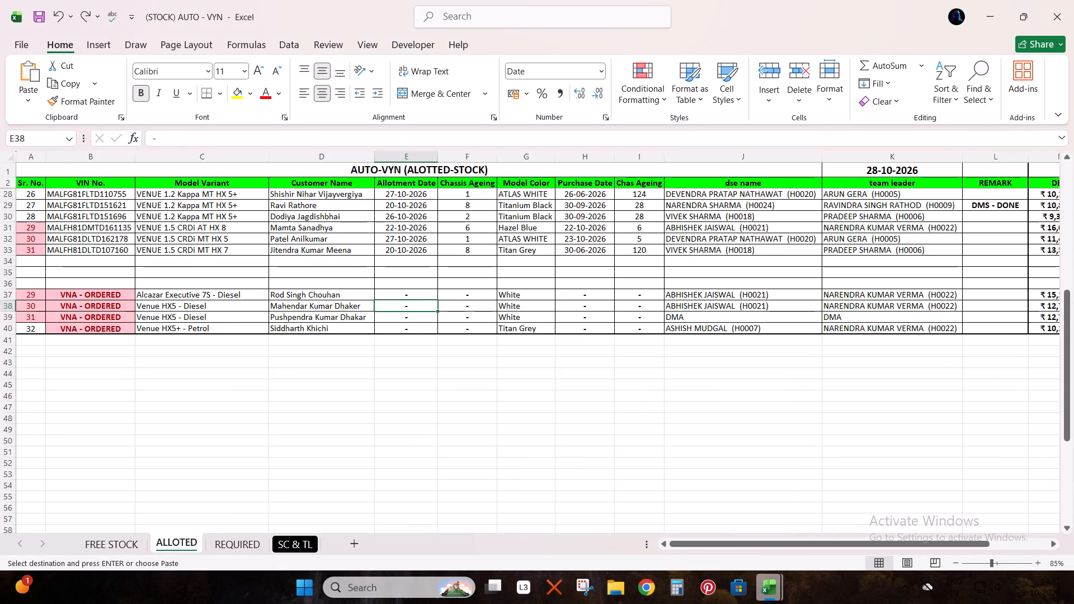
{"action": "key", "text": "alt+Tab"}
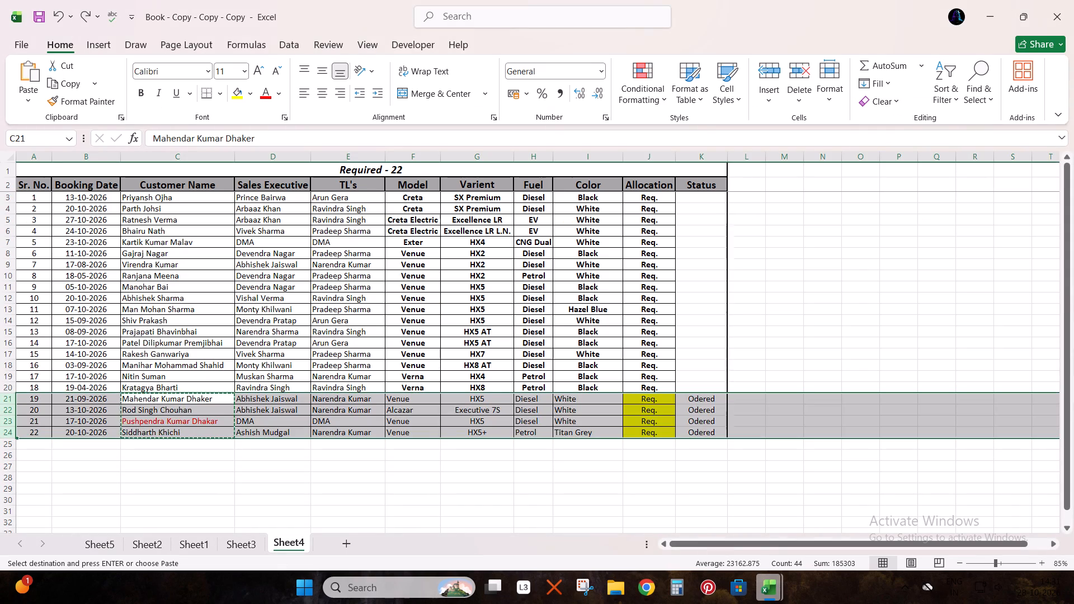
{"action": "key", "text": "Escape"}
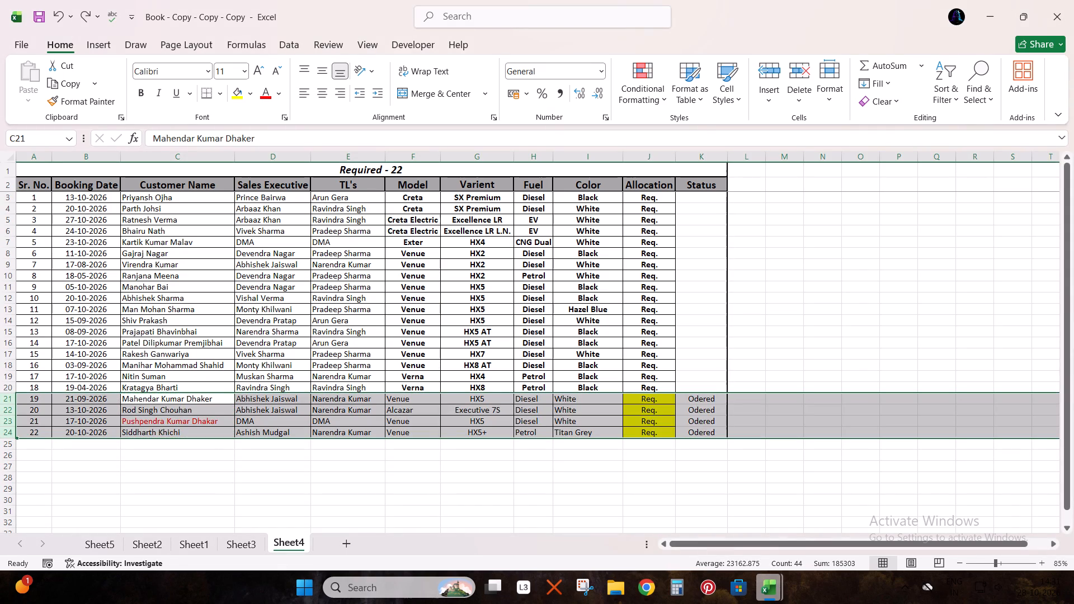
{"action": "key", "text": "alt+Tab"}
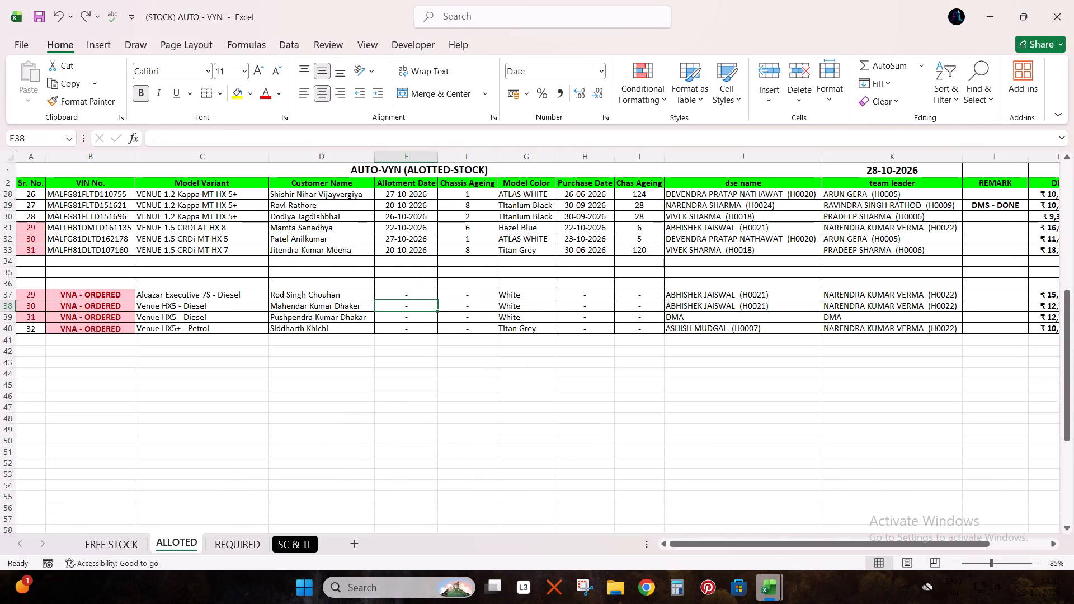
{"action": "key", "text": "alt+Tab"}
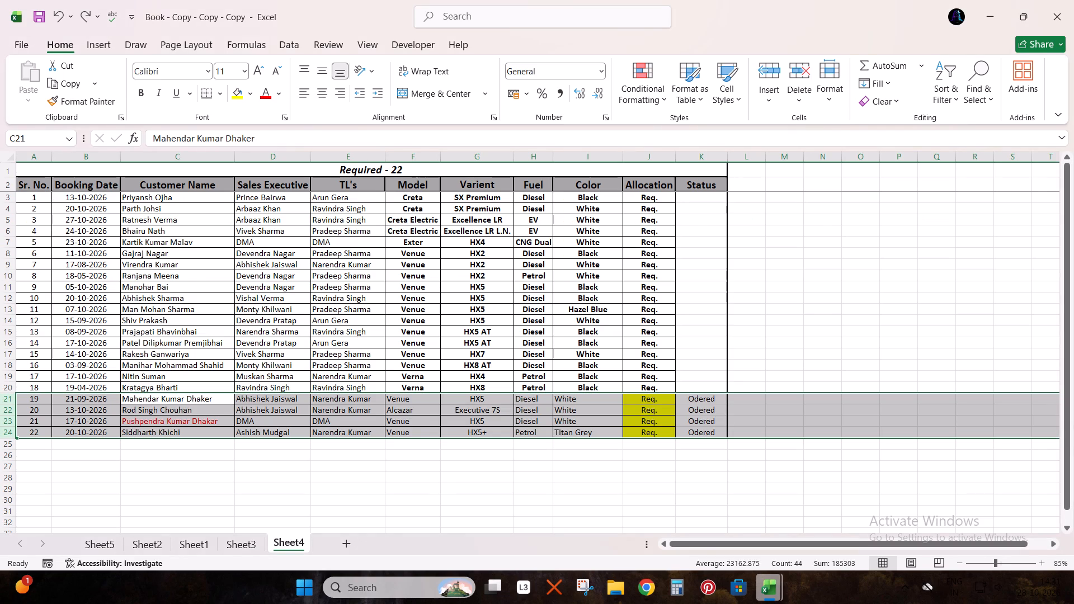
{"action": "key", "text": "alt+Tab"}
{"action": "key", "text": "alt+Tab"}
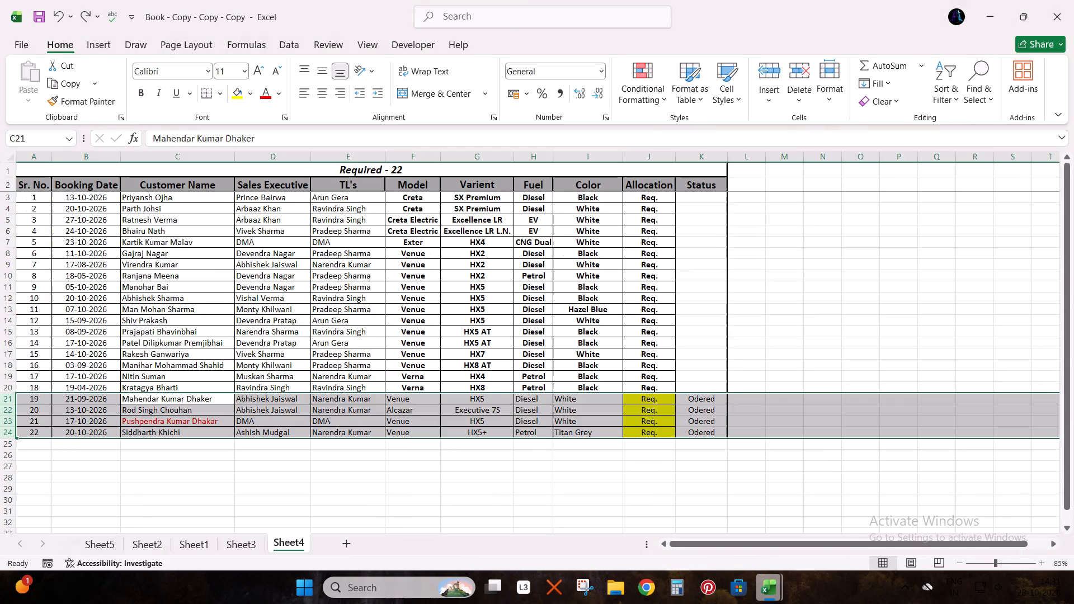
{"action": "key", "text": "alt+Tab"}
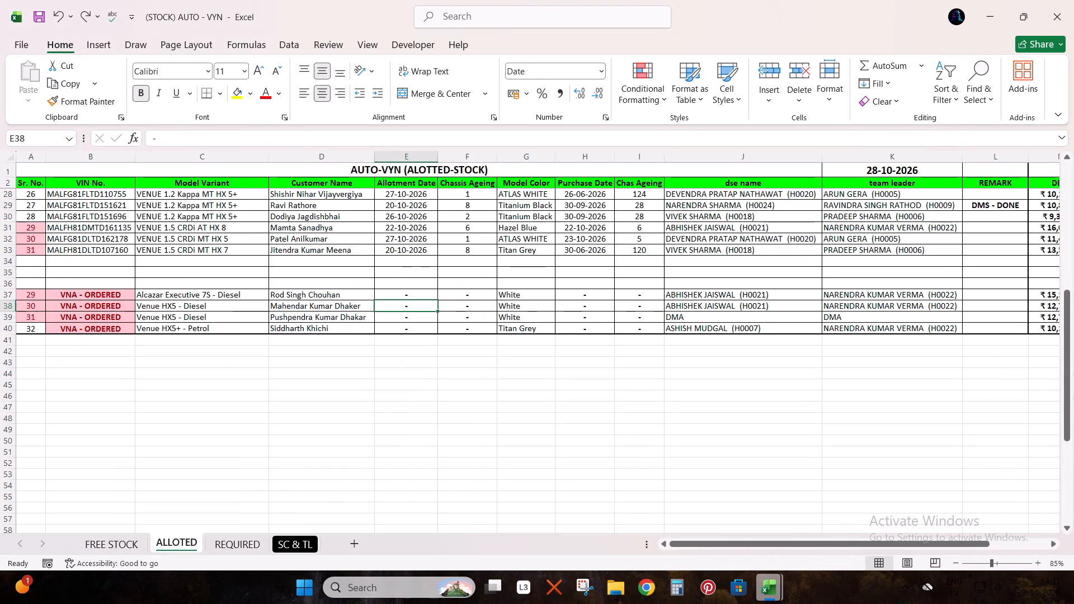
Delete the three blank rows 34 to 36 above the VNA - ORDERED entries on the ALLOTED sheet.
{"action": "key", "text": "Up"}
{"action": "key", "text": "Up"}
{"action": "key", "text": "Up"}
{"action": "key", "text": "Up"}
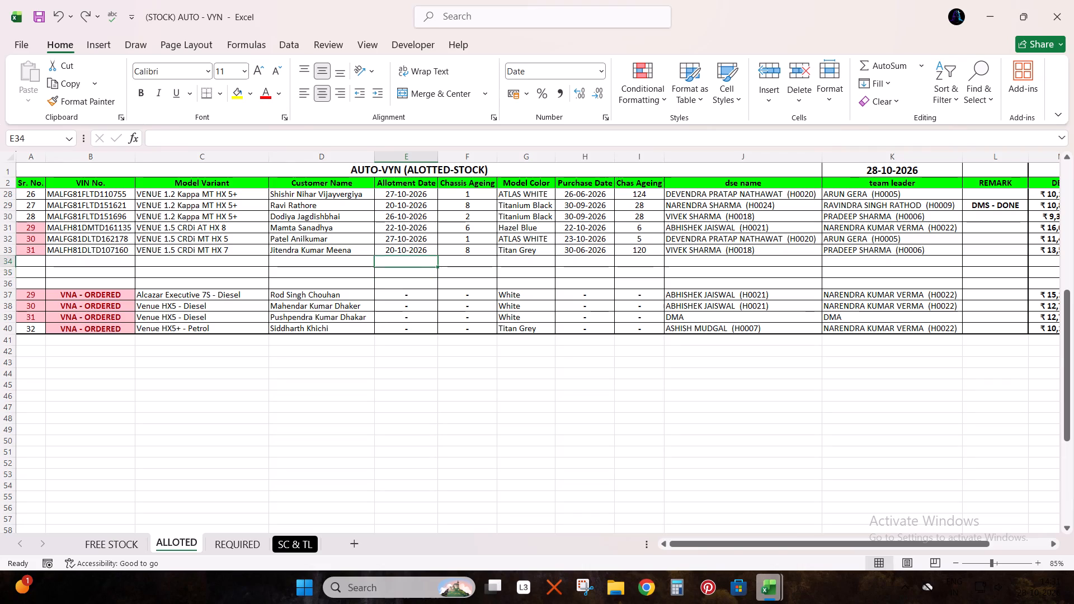
{"action": "key", "text": "Up"}
{"action": "key", "text": "Down"}
{"action": "key", "text": "shift+Down"}
{"action": "key", "text": "shift+Down"}
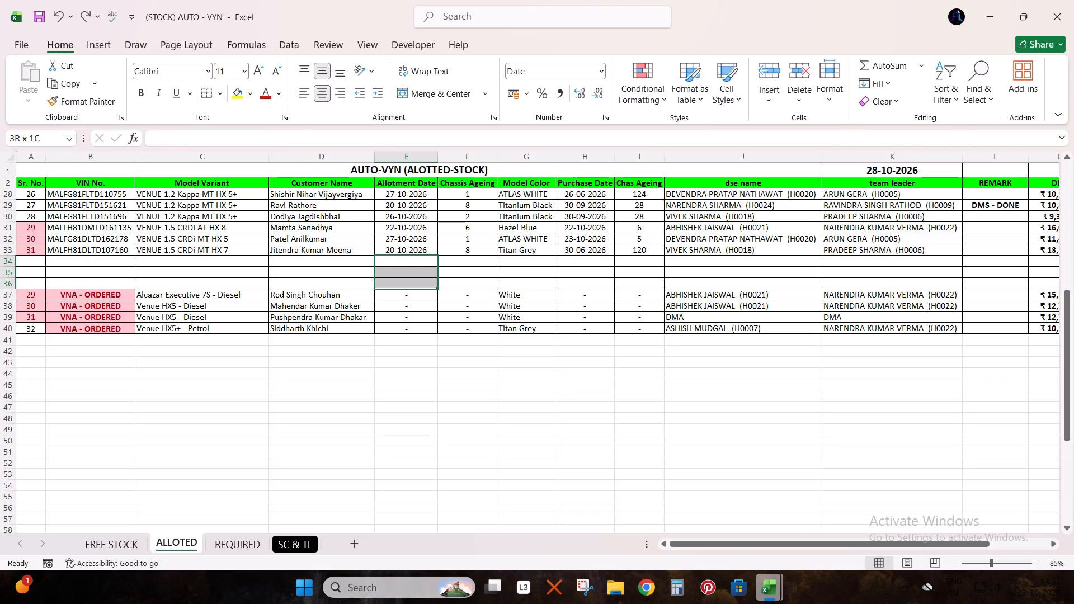
{"action": "key", "text": "shift+space"}
{"action": "key", "text": "Menu"}
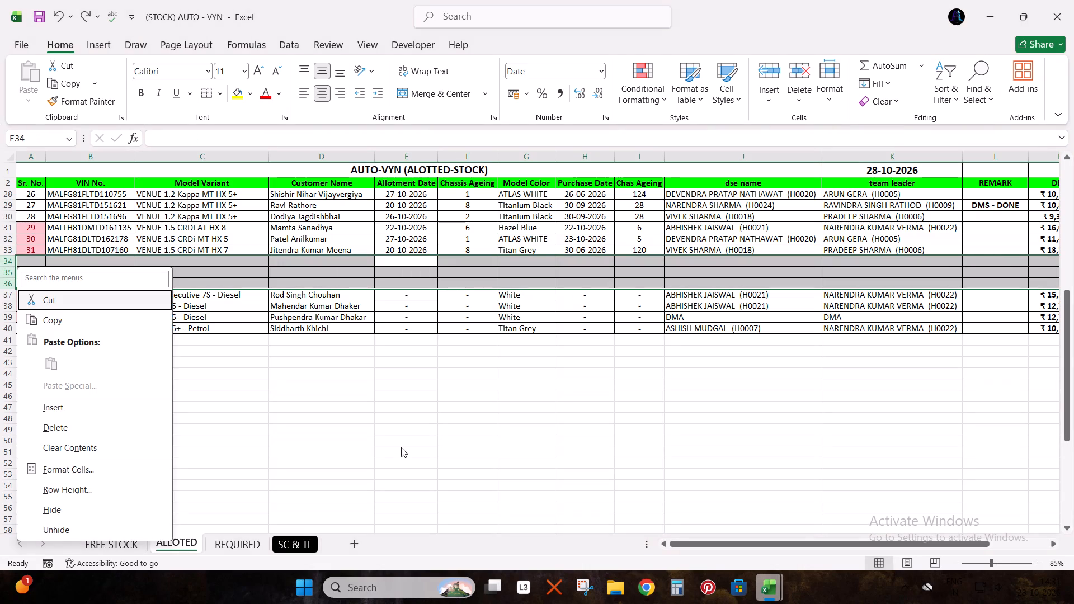
{"action": "key", "text": "Escape"}
{"action": "key", "text": "Menu"}
{"action": "key", "text": "Escape"}
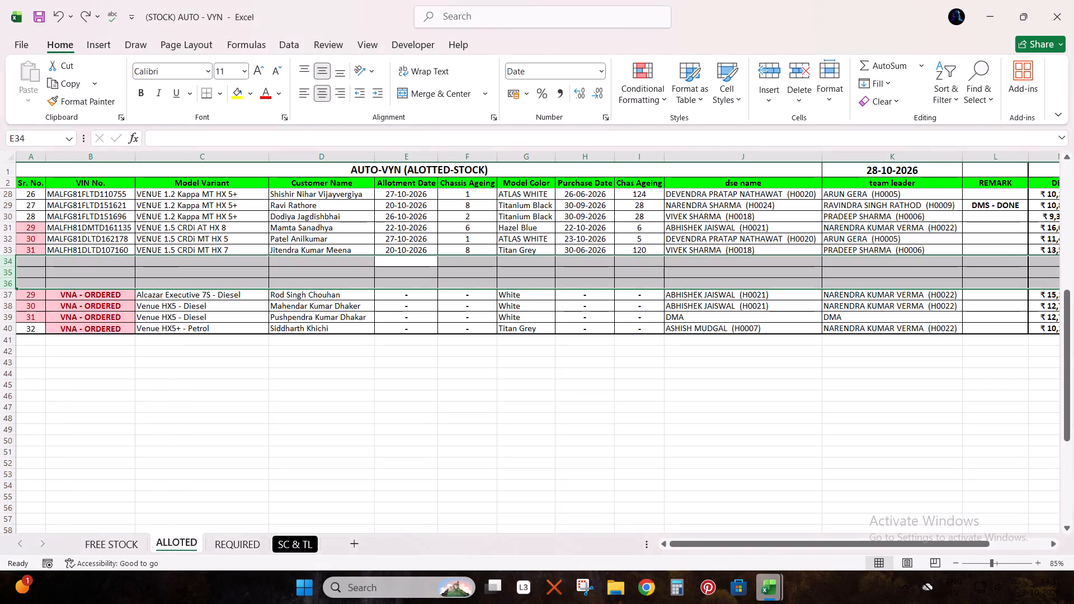
{"action": "key", "text": "ctrl+minus"}
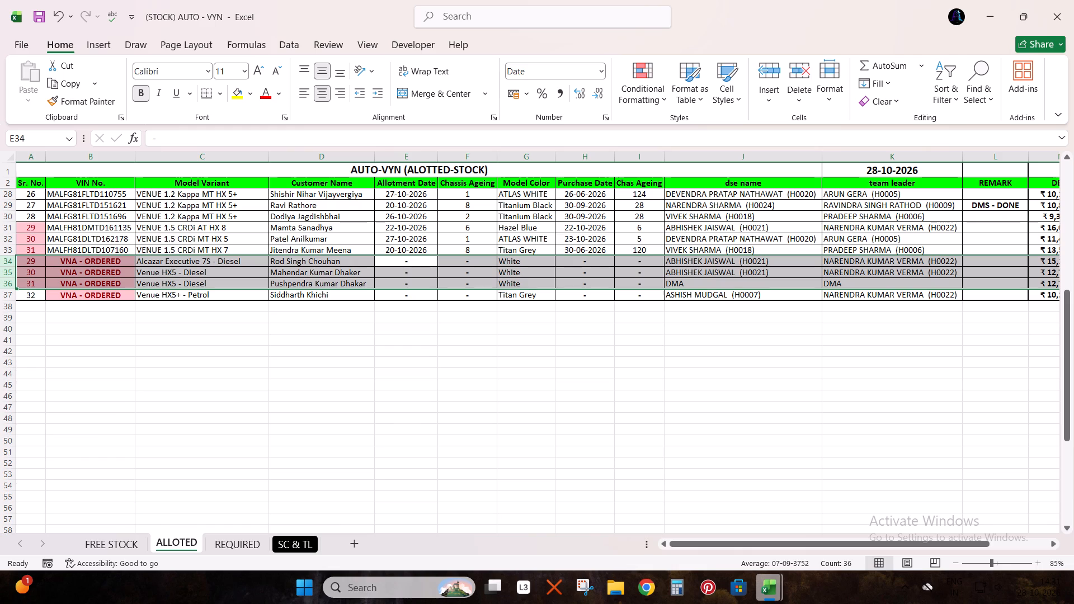
Continue the Sr. No. series through the VNA - ORDERED rows, numbering rows 34 to 37 as 32 to 35.
{"action": "left_click_drag", "start_coordinate": [36, 204], "coordinate": [35, 215]}
{"action": "left_click_drag", "start_coordinate": [44, 220], "coordinate": [44, 285]}
{"action": "left_click", "coordinate": [36, 293]}
{"action": "key", "text": "3"}
{"action": "key", "text": "4"}
{"action": "key", "text": "Return"}
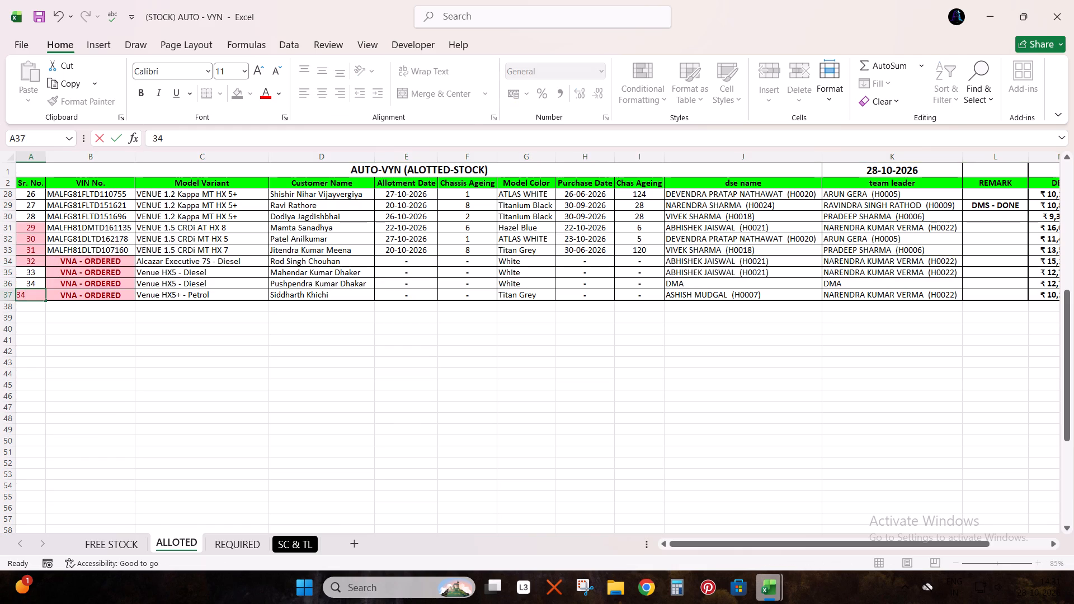
{"action": "left_click", "coordinate": [34, 295]}
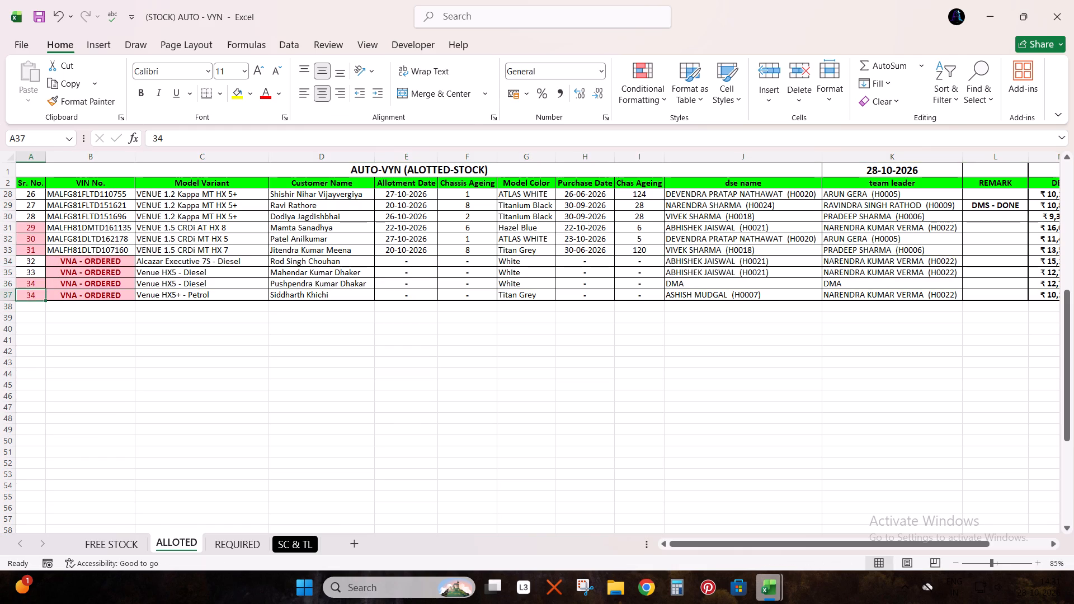
{"action": "type", "text": "35"}
{"action": "key", "text": "Return"}
{"action": "left_click", "coordinate": [89, 338]}
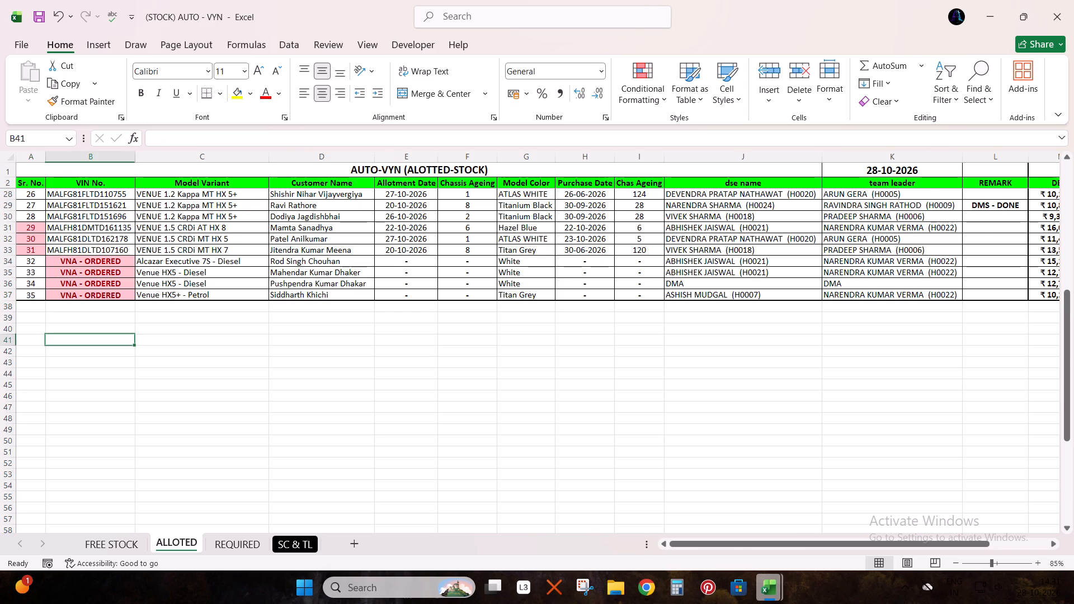
Refill the Sr. No. column as a series from 1 in A3 to 35 in row 37.
{"action": "scroll", "coordinate": [93, 360], "scroll_direction": "up", "scroll_amount": 9}
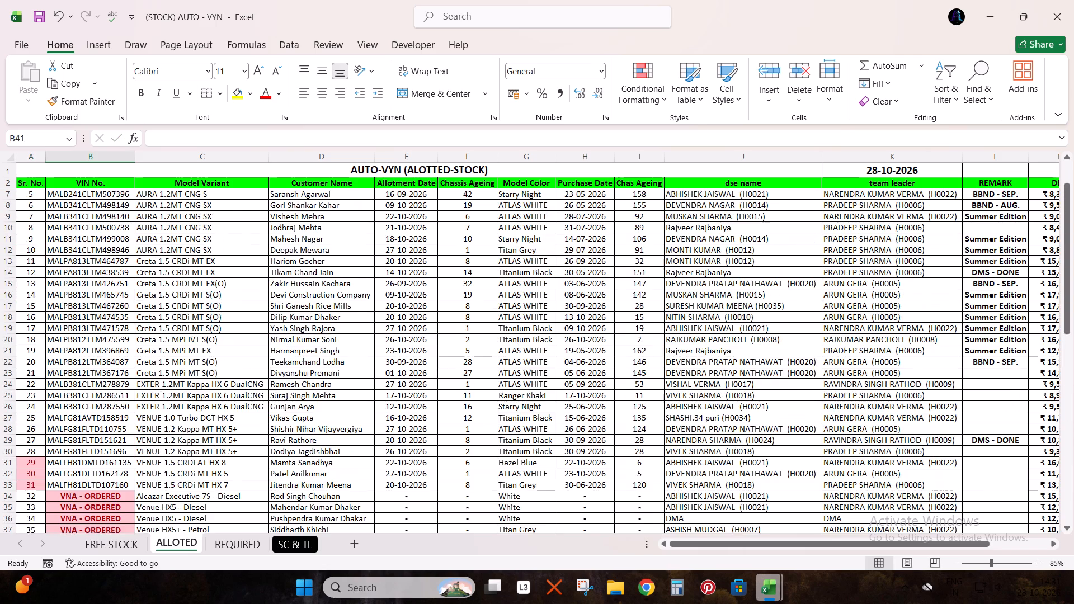
{"action": "scroll", "coordinate": [94, 360], "scroll_direction": "up", "scroll_amount": 5}
{"action": "scroll", "coordinate": [95, 360], "scroll_direction": "down", "scroll_amount": 1}
{"action": "scroll", "coordinate": [95, 360], "scroll_direction": "up", "scroll_amount": 1}
{"action": "scroll", "coordinate": [69, 301], "scroll_direction": "up", "scroll_amount": 2}
{"action": "left_click_drag", "start_coordinate": [33, 197], "coordinate": [34, 207]}
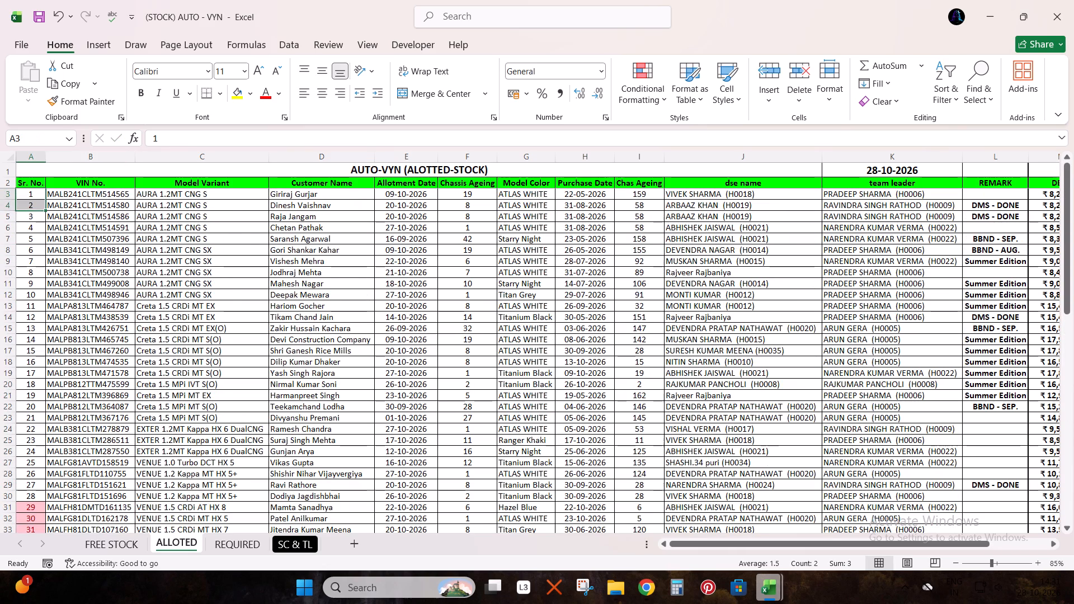
{"action": "left_click_drag", "start_coordinate": [44, 210], "coordinate": [38, 508]}
{"action": "left_click", "coordinate": [176, 393]}
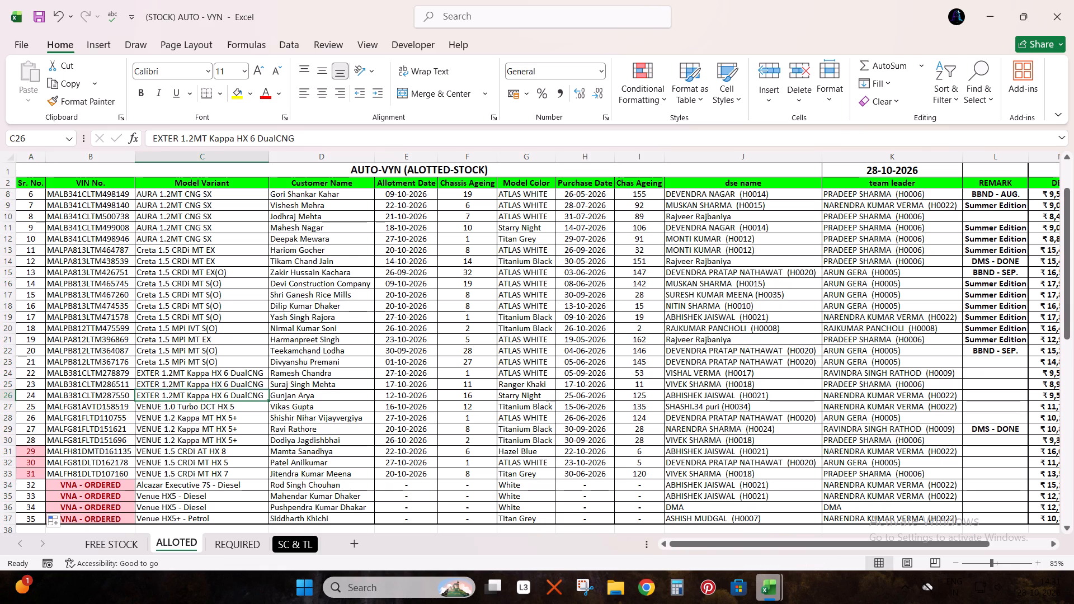
Clear the conditional formatting rules from the Sr. No. column and the VNA - ORDERED cells B34:B37.
{"action": "left_click_drag", "start_coordinate": [31, 158], "coordinate": [69, 158]}
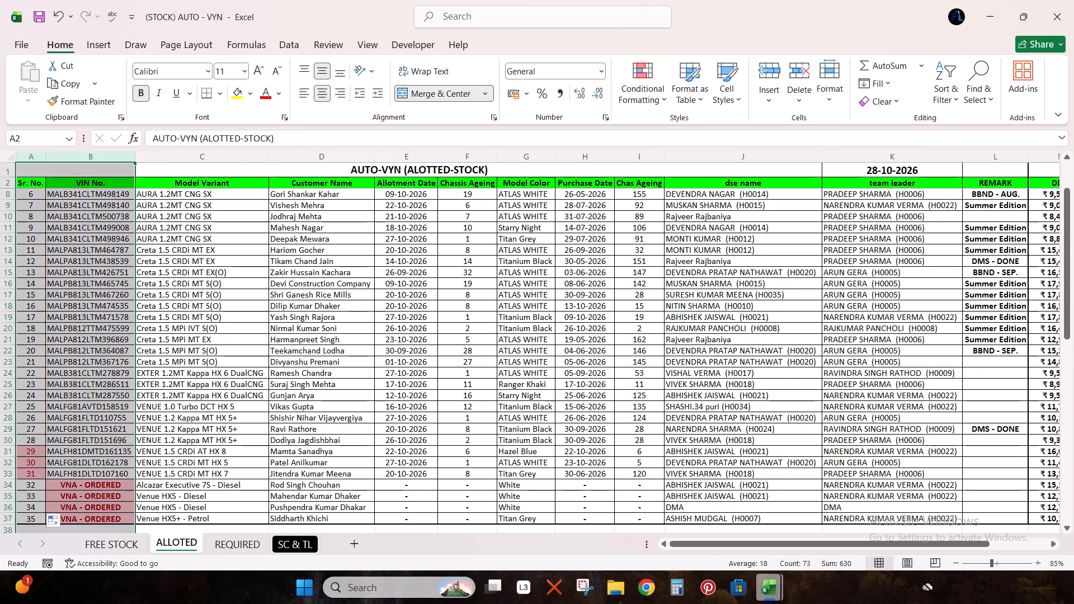
{"action": "left_click_drag", "start_coordinate": [27, 451], "coordinate": [32, 481]}
{"action": "left_click", "coordinate": [35, 452]}
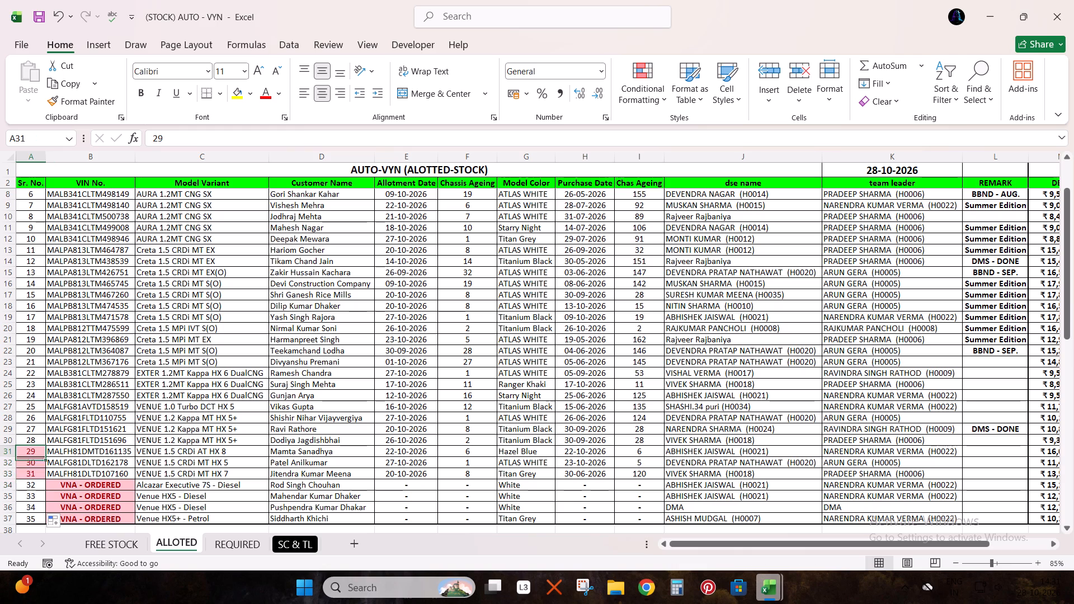
{"action": "left_click", "coordinate": [33, 158]}
{"action": "left_click_drag", "start_coordinate": [102, 487], "coordinate": [102, 505], "text": "ctrl"}
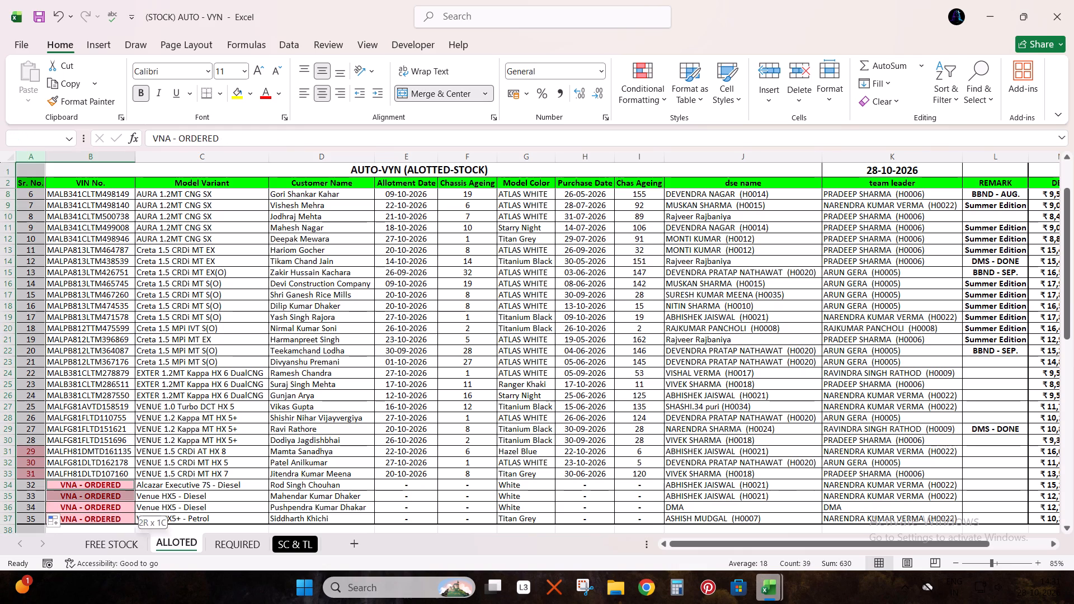
{"action": "left_click_drag", "start_coordinate": [102, 505], "coordinate": [102, 519], "text": "ctrl"}
{"action": "left_click", "coordinate": [647, 96]}
{"action": "left_click", "coordinate": [682, 289]}
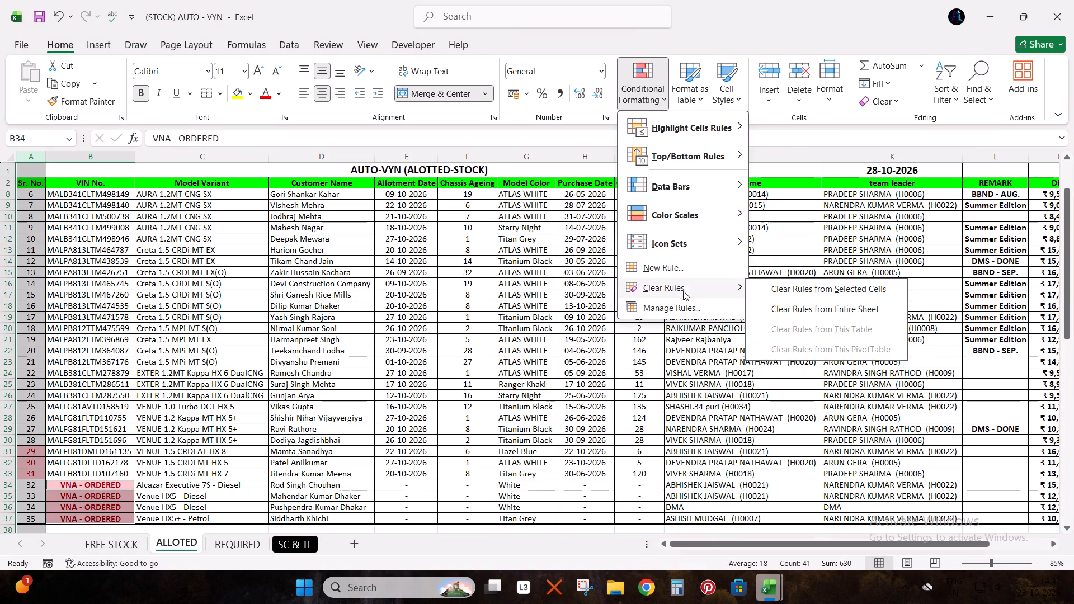
{"action": "left_click", "coordinate": [830, 297]}
{"action": "left_click", "coordinate": [82, 426]}
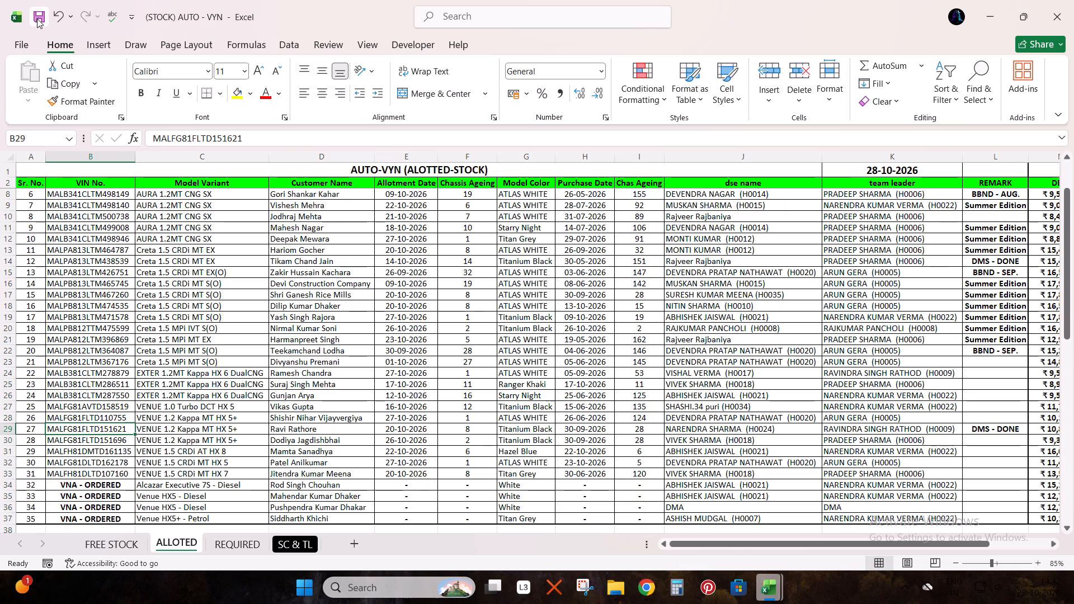
Check the table's last rows across to the DEAL column and save the workbook.
{"action": "left_click", "coordinate": [38, 17]}
{"action": "left_click", "coordinate": [78, 381]}
{"action": "key", "text": "ctrl+Up"}
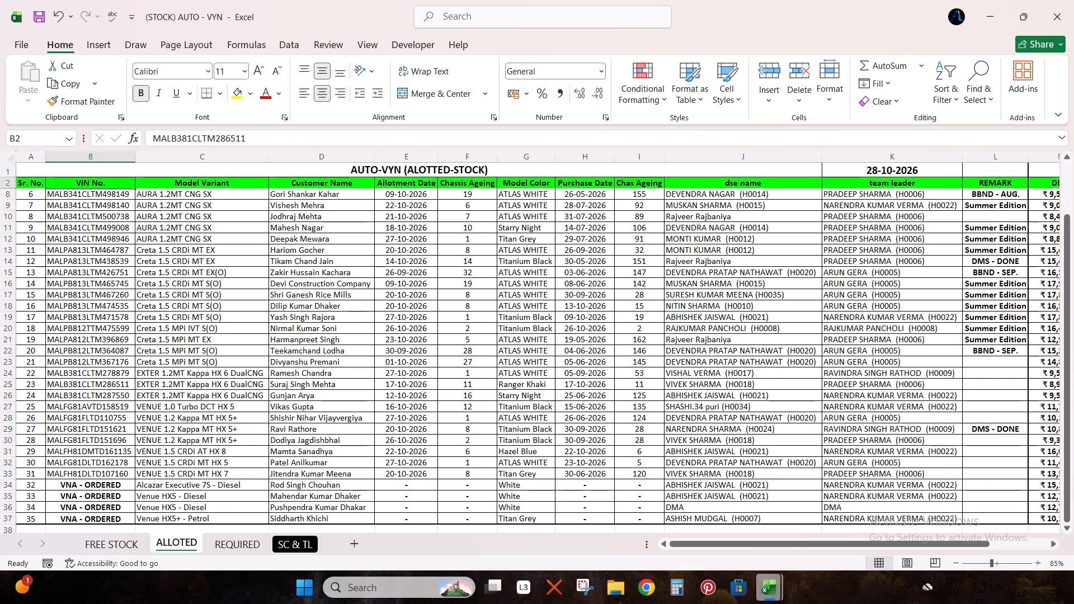
{"action": "key", "text": "Down"}
{"action": "key", "text": "ctrl+shift+Down"}
{"action": "key", "text": "ctrl+Down"}
{"action": "key", "text": "ctrl+s"}
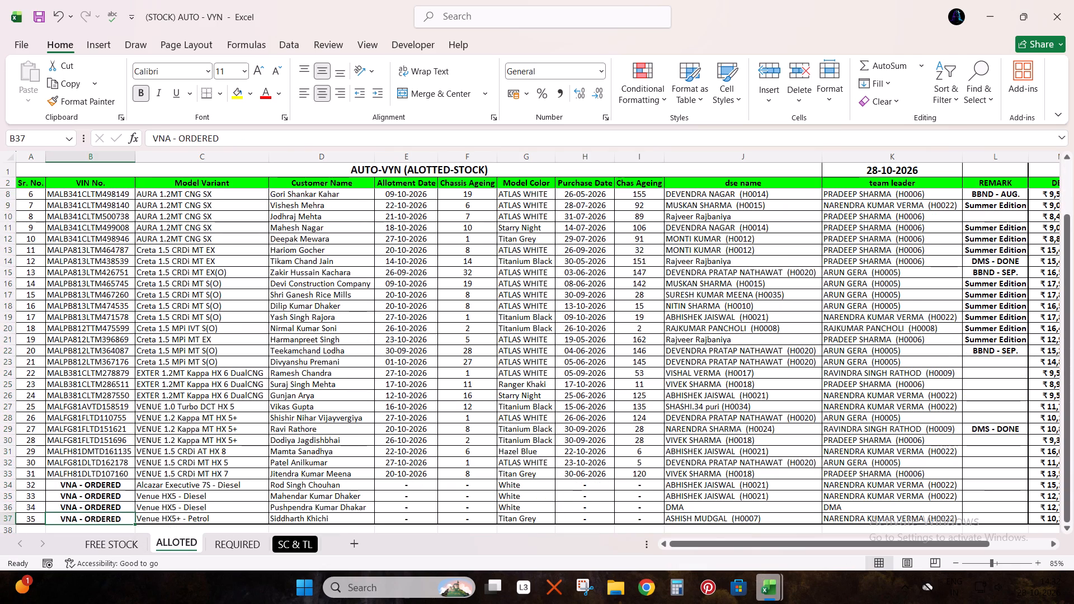
{"action": "key", "text": "ctrl+Right"}
{"action": "key", "text": "ctrl+Right"}
{"action": "key", "text": "Right"}
{"action": "key", "text": "Down"}
{"action": "key", "text": "Left"}
{"action": "key", "text": "Down"}
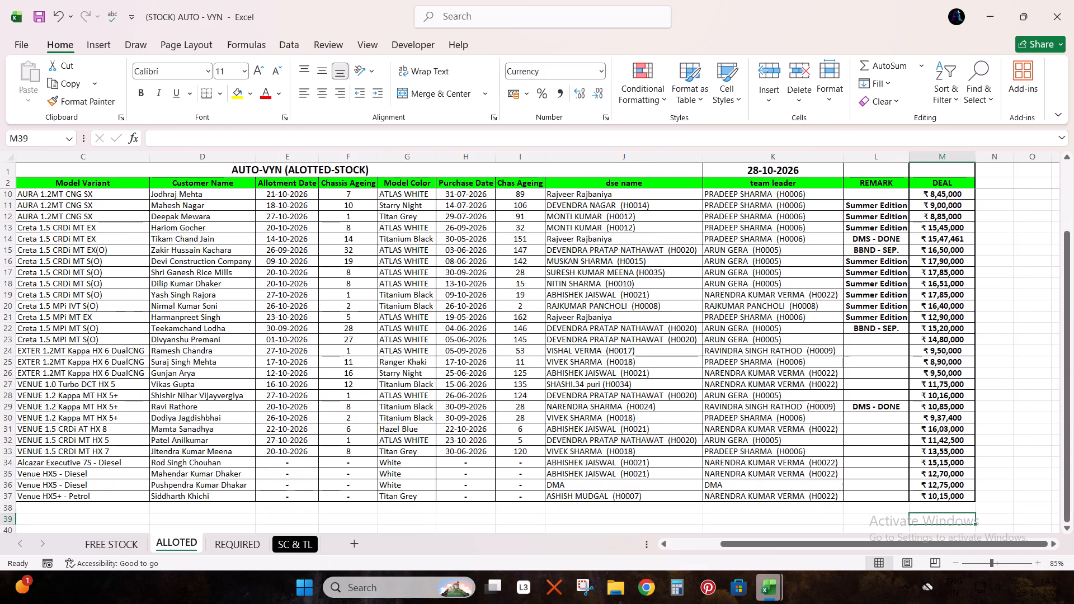
{"action": "key", "text": "ctrl+Left"}
{"action": "key", "text": "ctrl+Left"}
{"action": "key", "text": "ctrl+Up"}
{"action": "key", "text": "ctrl+s"}
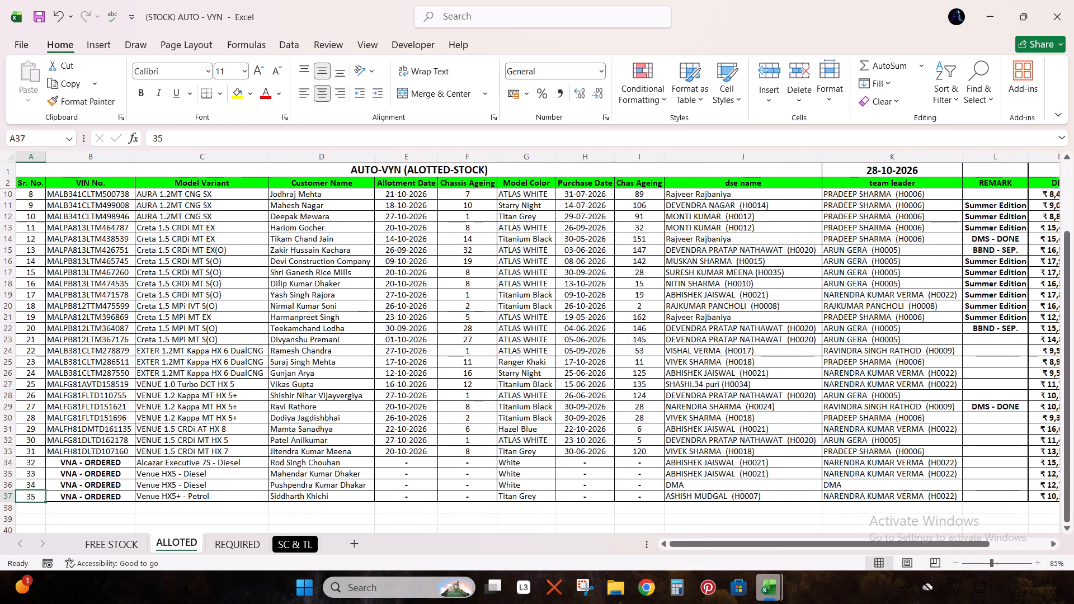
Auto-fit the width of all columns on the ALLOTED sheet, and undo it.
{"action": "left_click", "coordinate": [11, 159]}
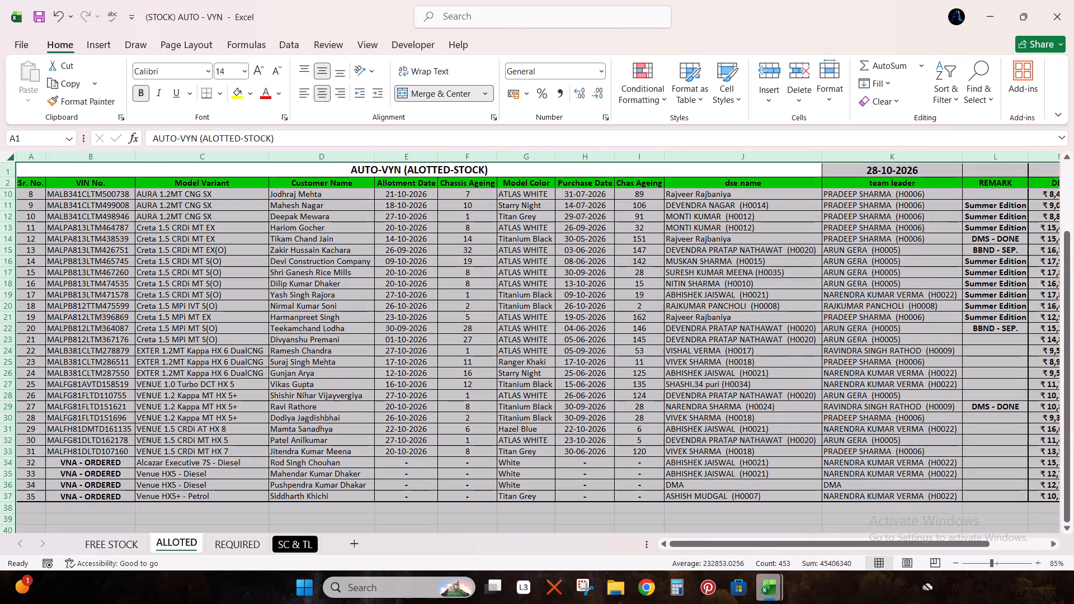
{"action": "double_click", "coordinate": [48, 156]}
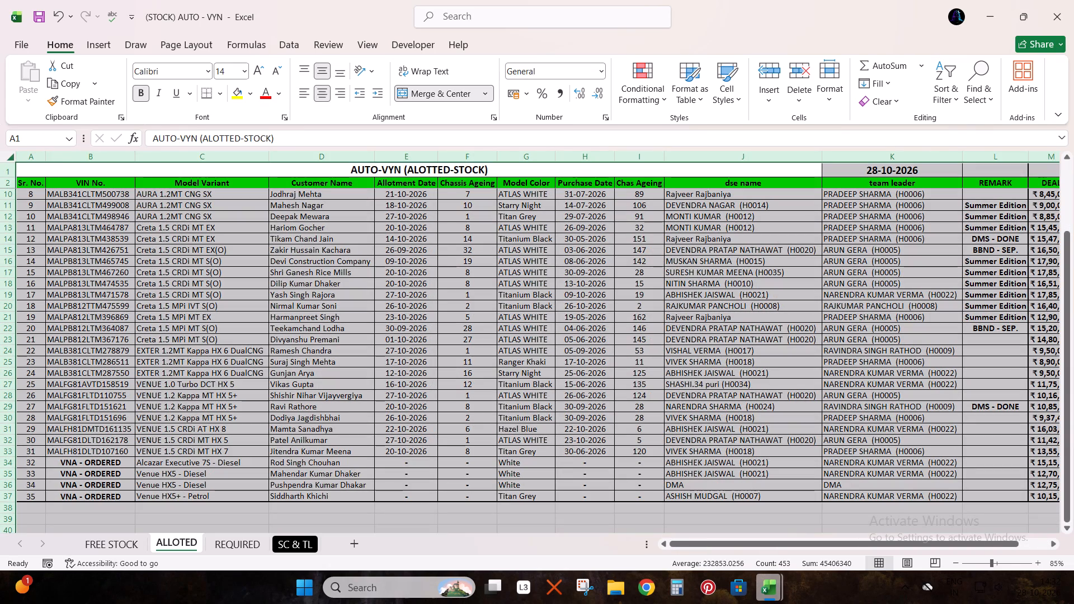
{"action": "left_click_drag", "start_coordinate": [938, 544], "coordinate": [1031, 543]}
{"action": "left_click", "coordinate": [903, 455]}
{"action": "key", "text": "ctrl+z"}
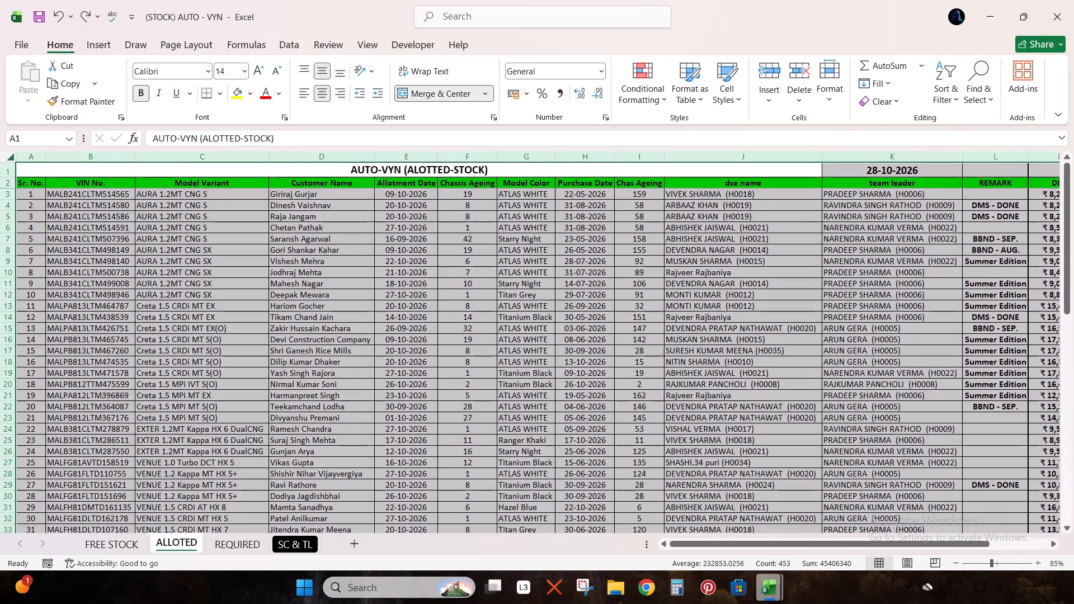
Auto-fit the widths of columns A to L only, leaving out the DEAL column, and look over the table.
{"action": "left_click_drag", "start_coordinate": [936, 542], "coordinate": [1055, 553]}
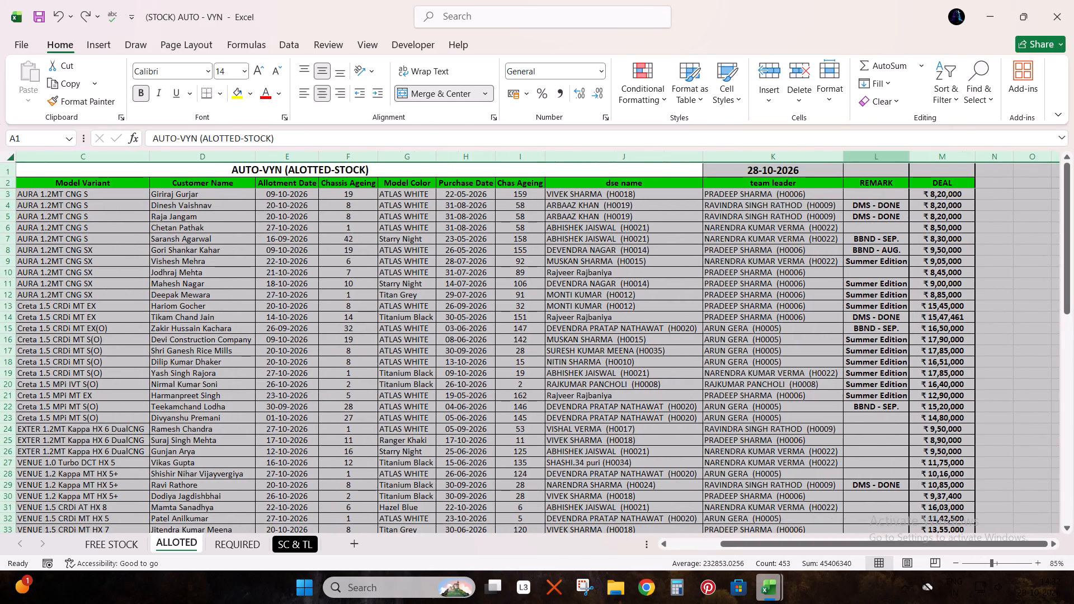
{"action": "left_click_drag", "start_coordinate": [874, 154], "coordinate": [0, 180]}
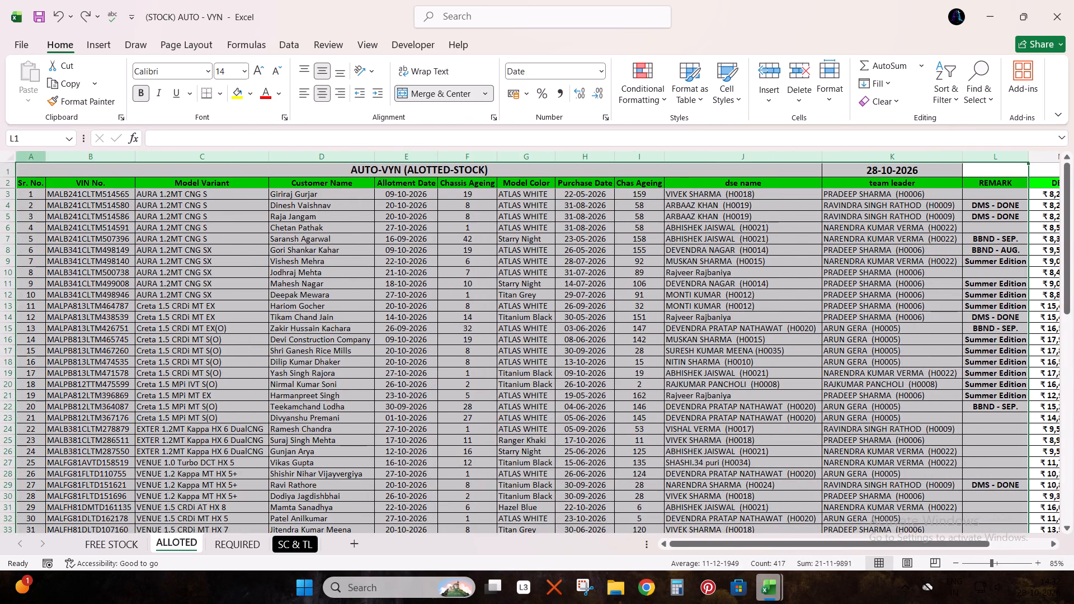
{"action": "double_click", "coordinate": [47, 158]}
{"action": "left_click", "coordinate": [692, 309]}
{"action": "scroll", "coordinate": [661, 408], "scroll_direction": "down", "scroll_amount": 2}
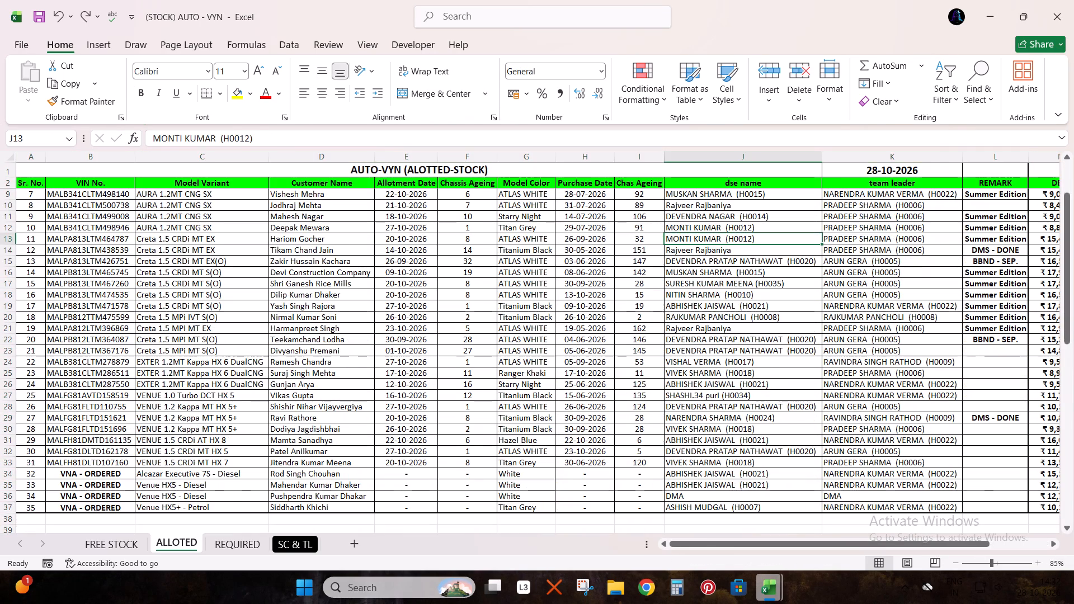
{"action": "left_click_drag", "start_coordinate": [714, 545], "coordinate": [827, 545]}
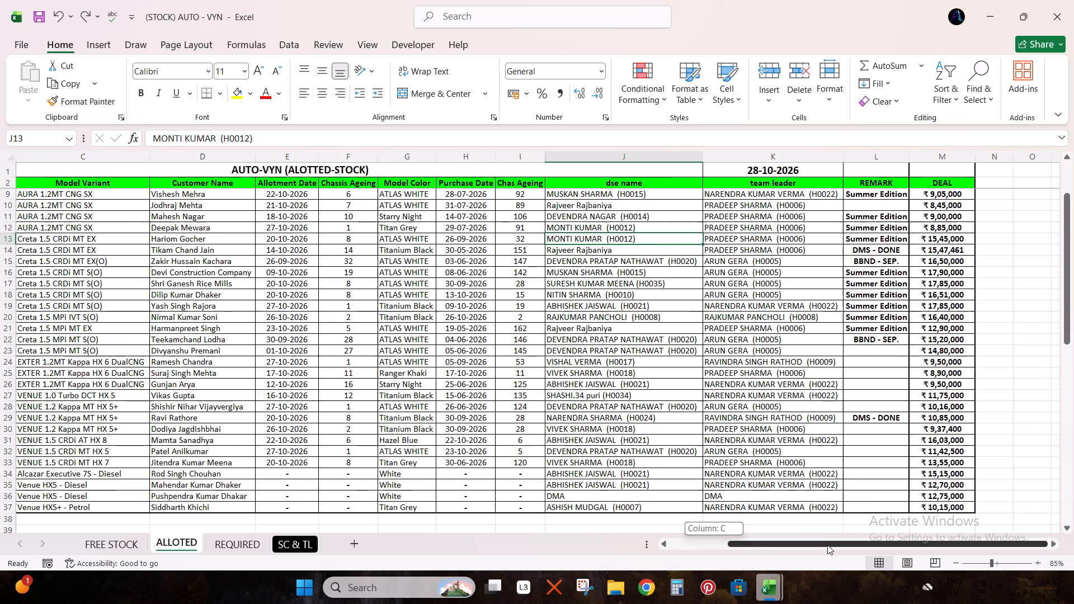
{"action": "left_click_drag", "start_coordinate": [827, 545], "coordinate": [558, 545]}
Print one copy of the ALLOTED sheet on the MF280 Series printer, in landscape with all columns on one page.
{"action": "left_click", "coordinate": [383, 363]}
{"action": "key", "text": "ctrl+a"}
{"action": "key", "text": "ctrl+p"}
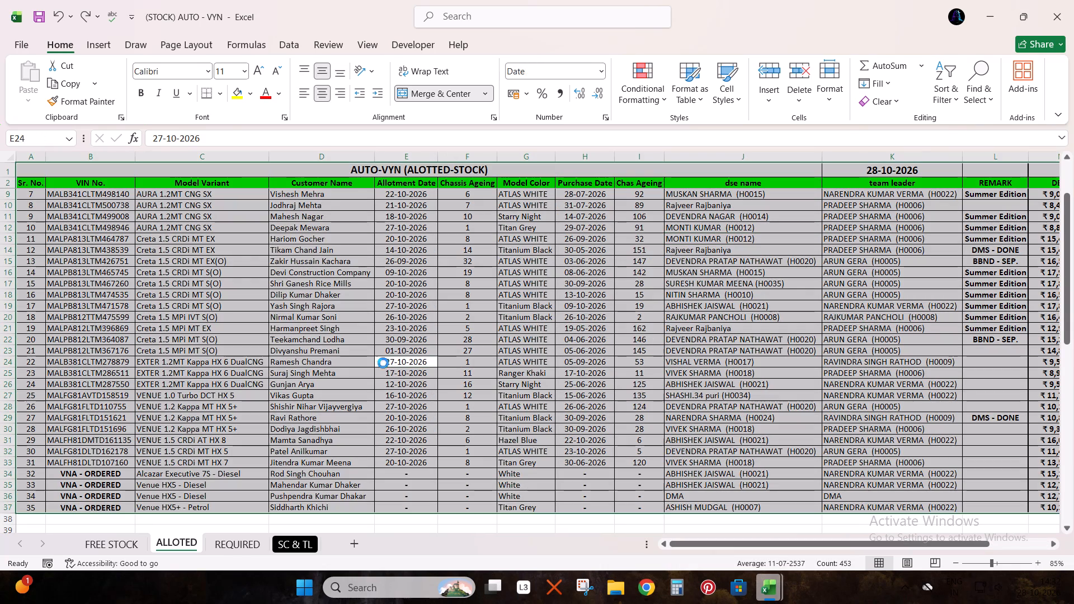
{"action": "left_click", "coordinate": [228, 167]}
{"action": "left_click", "coordinate": [204, 232]}
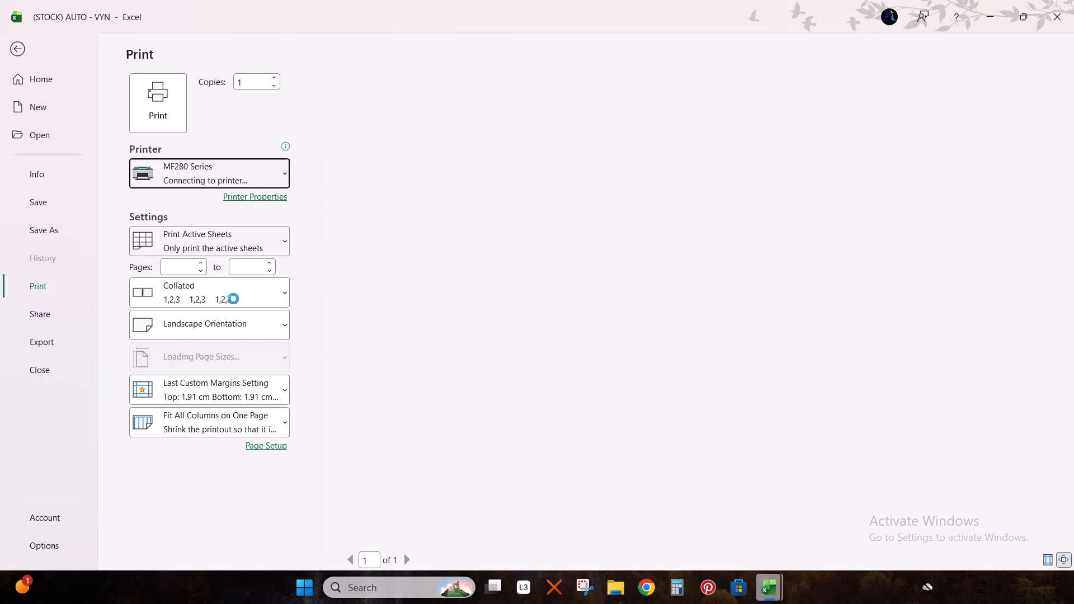
{"action": "left_click", "coordinate": [166, 90]}
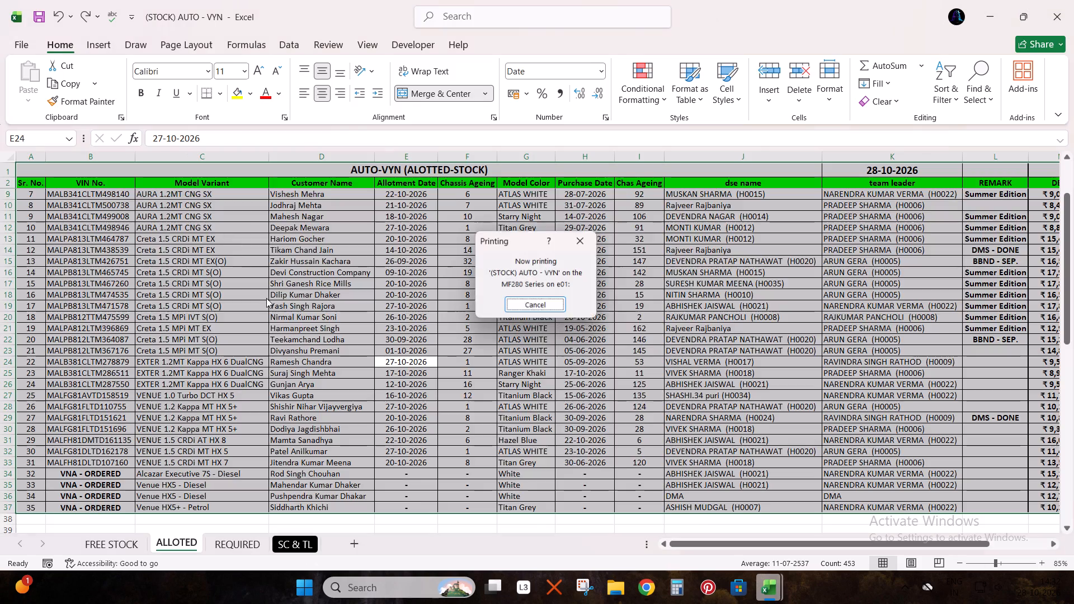
Save the workbook and show the desktop.
{"action": "left_click", "coordinate": [32, 13]}
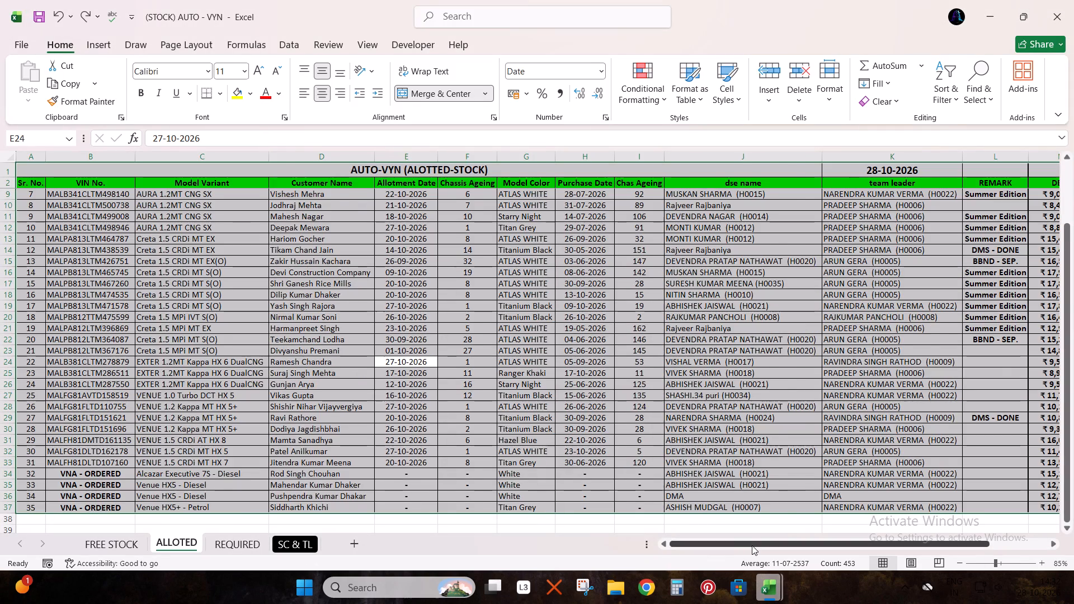
{"action": "left_click_drag", "start_coordinate": [752, 545], "coordinate": [545, 545]}
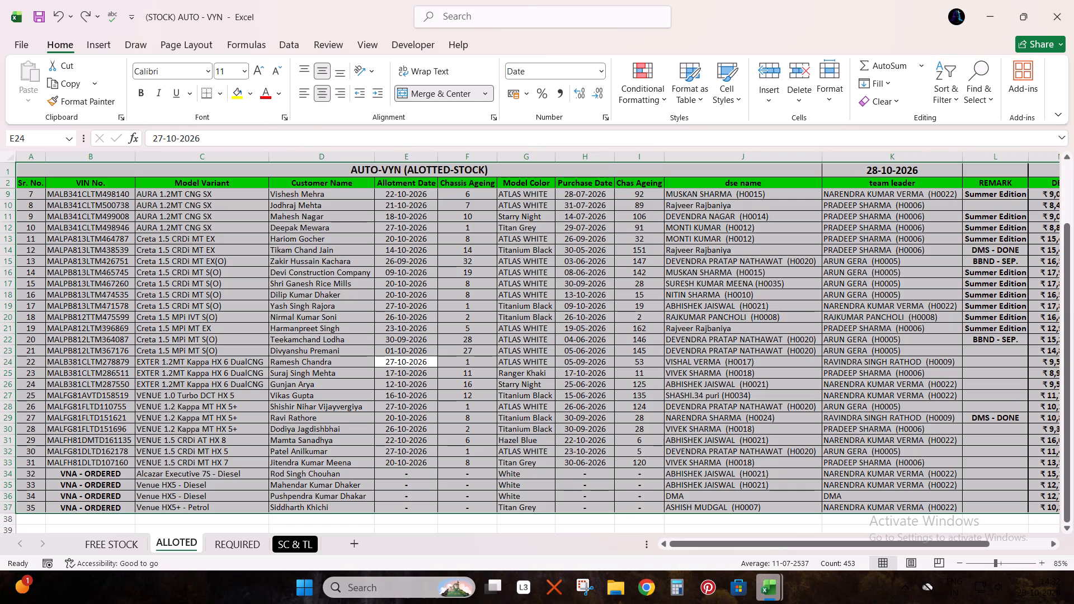
{"action": "left_click", "coordinate": [1073, 603]}
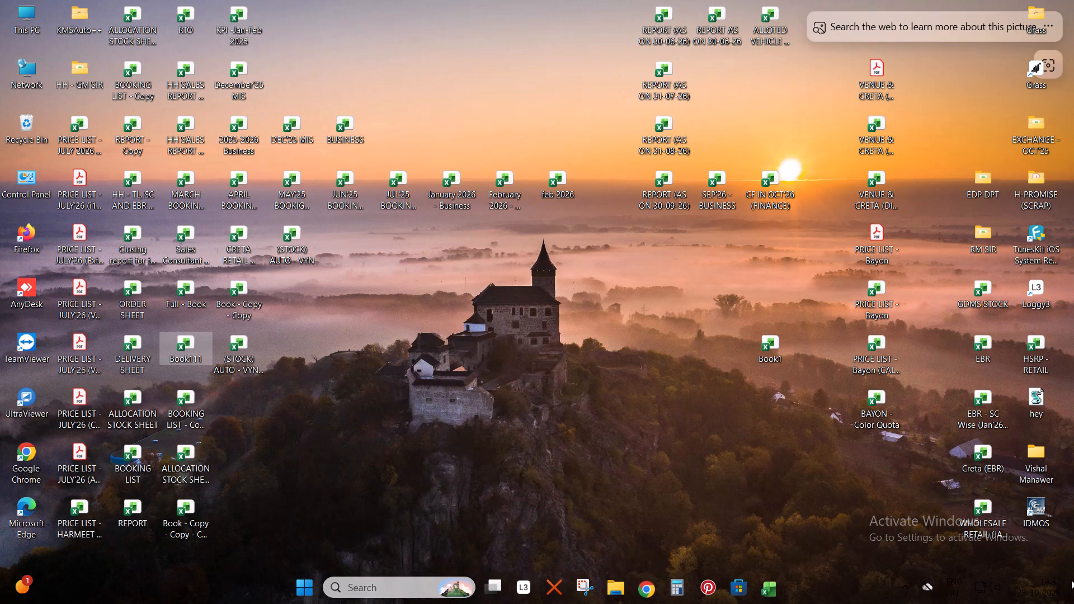